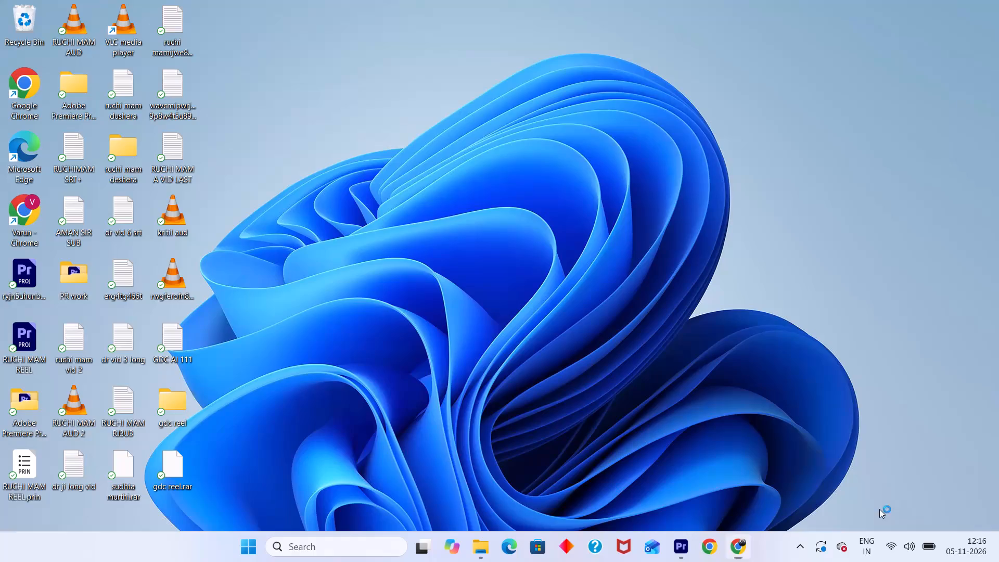
Mute the computer's system sound in the quick settings.
{"action": "left_click", "coordinate": [905, 546]}
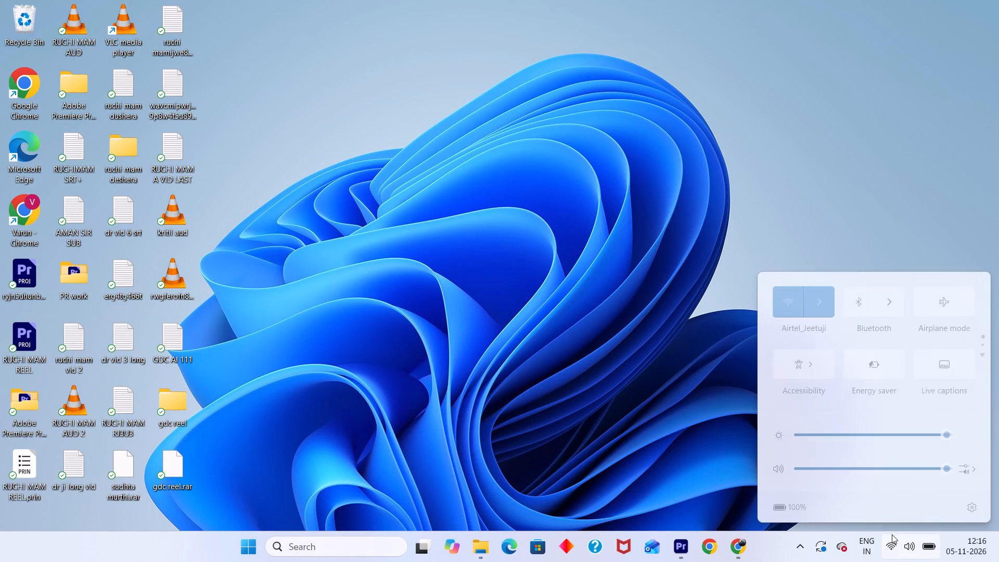
{"action": "left_click", "coordinate": [775, 475]}
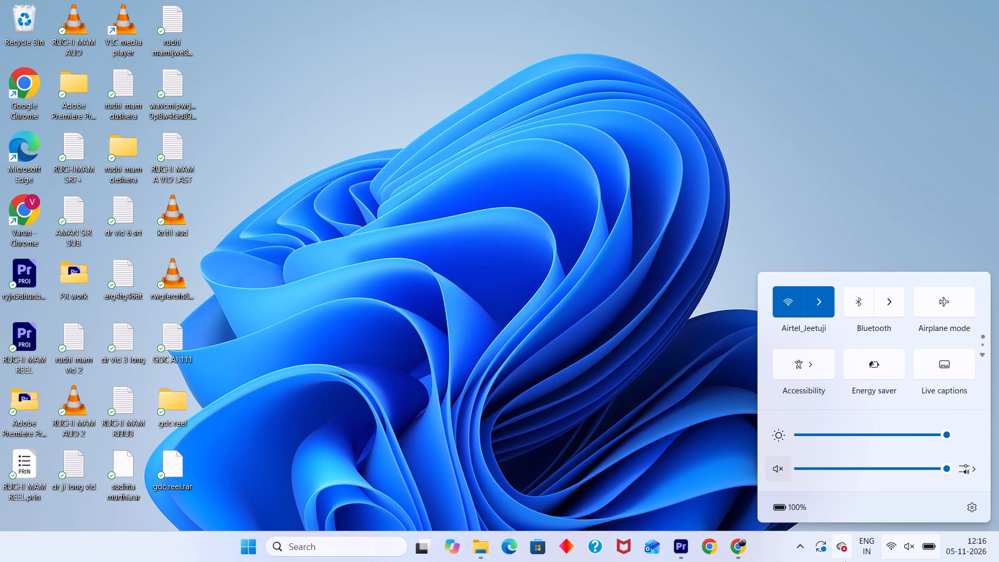
{"action": "key", "text": "F6"}
Switch to the Chrome window that has the remove.bg upload page open.
{"action": "left_click", "coordinate": [738, 541]}
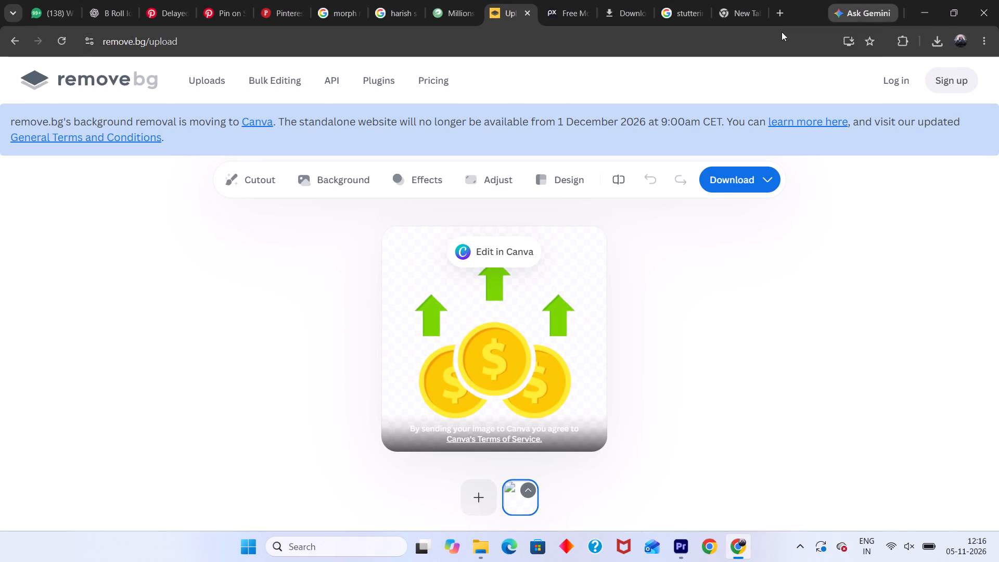
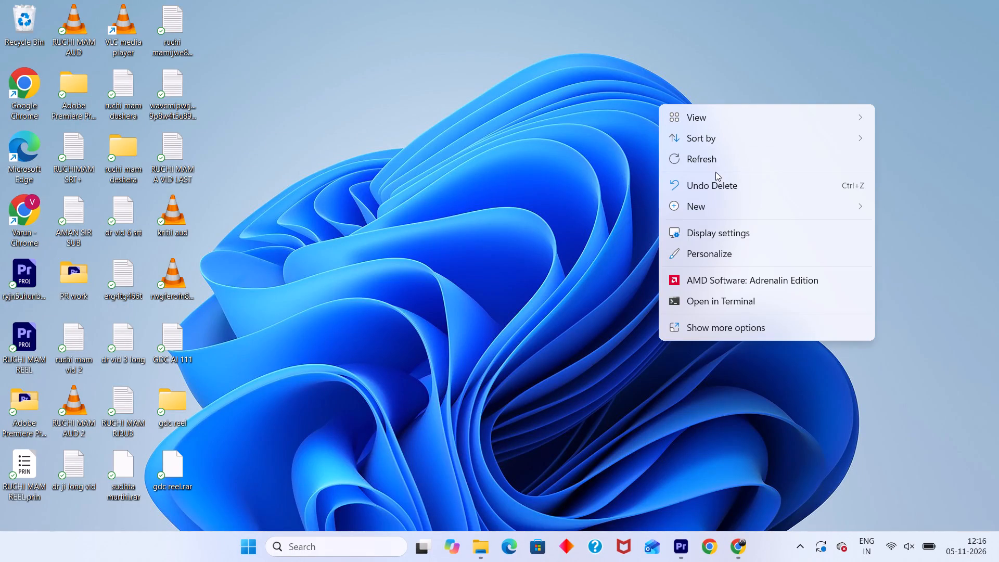
Refresh the Windows desktop.
{"action": "left_click", "coordinate": [714, 163]}
{"action": "right_click", "coordinate": [770, 76]}
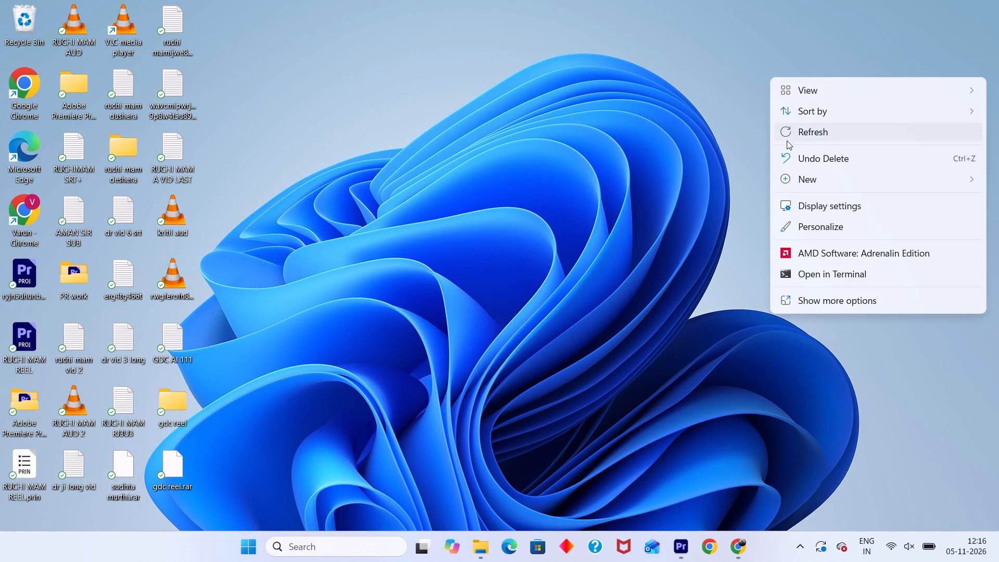
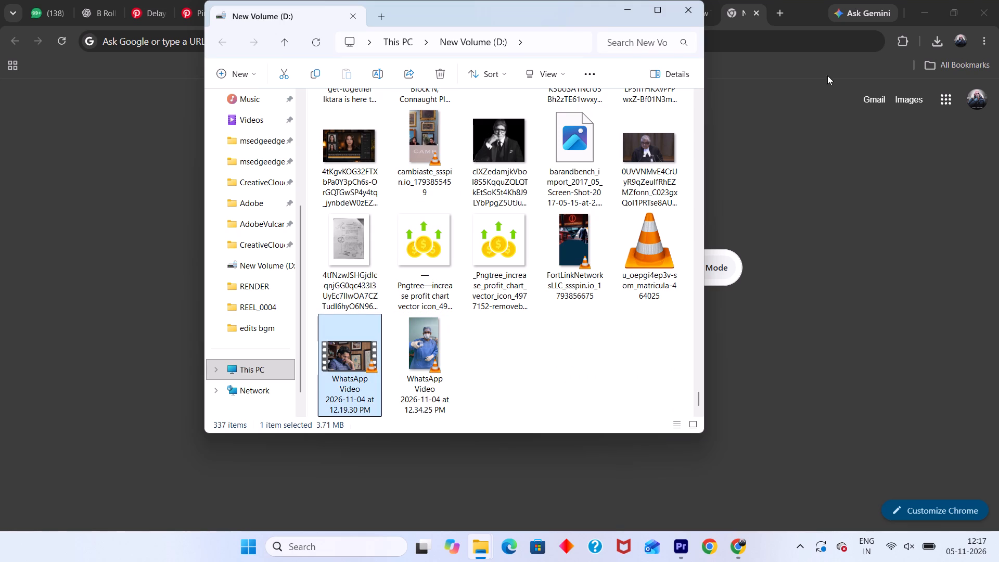
Close the File Explorer window showing New Volume (D:).
{"action": "left_click", "coordinate": [694, 6]}
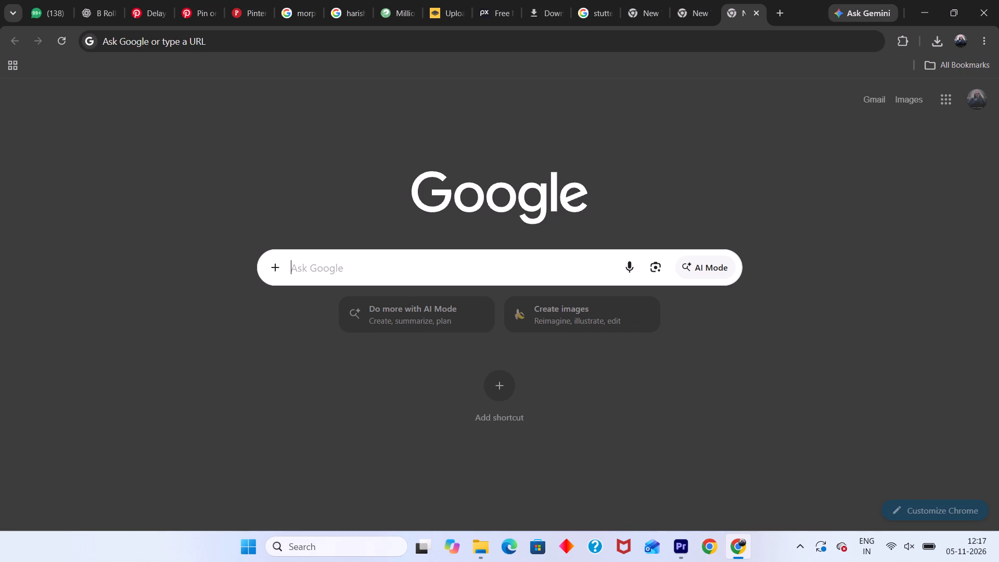
Search Google for "video quality enhancer" and open the Vmake Labs Video Quality Enhancer result.
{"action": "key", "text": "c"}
{"action": "left_click", "coordinate": [545, 275]}
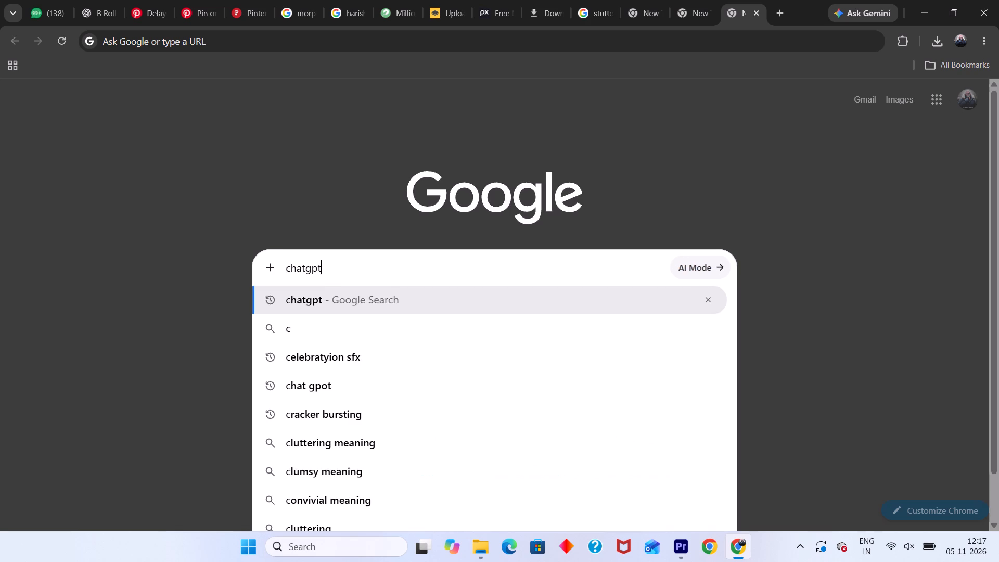
{"action": "key", "text": "BackSpace"}
{"action": "key", "text": "BackSpace"}
{"action": "key", "text": "BackSpace"}
{"action": "key", "text": "BackSpace"}
{"action": "key", "text": "BackSpace"}
{"action": "key", "text": "BackSpace"}
{"action": "key", "text": "BackSpace"}
{"action": "key", "text": "BackSpace"}
{"action": "key", "text": "BackSpace"}
{"action": "key", "text": "BackSpace"}
{"action": "key", "text": "BackSpace"}
{"action": "key", "text": "BackSpace"}
{"action": "key", "text": "BackSpace"}
{"action": "key", "text": "BackSpace"}
{"action": "key", "text": "BackSpace"}
{"action": "key", "text": "BackSpace"}
{"action": "key", "text": "BackSpace"}
{"action": "key", "text": "BackSpace"}
{"action": "key", "text": "BackSpace"}
{"action": "key", "text": "BackSpace"}
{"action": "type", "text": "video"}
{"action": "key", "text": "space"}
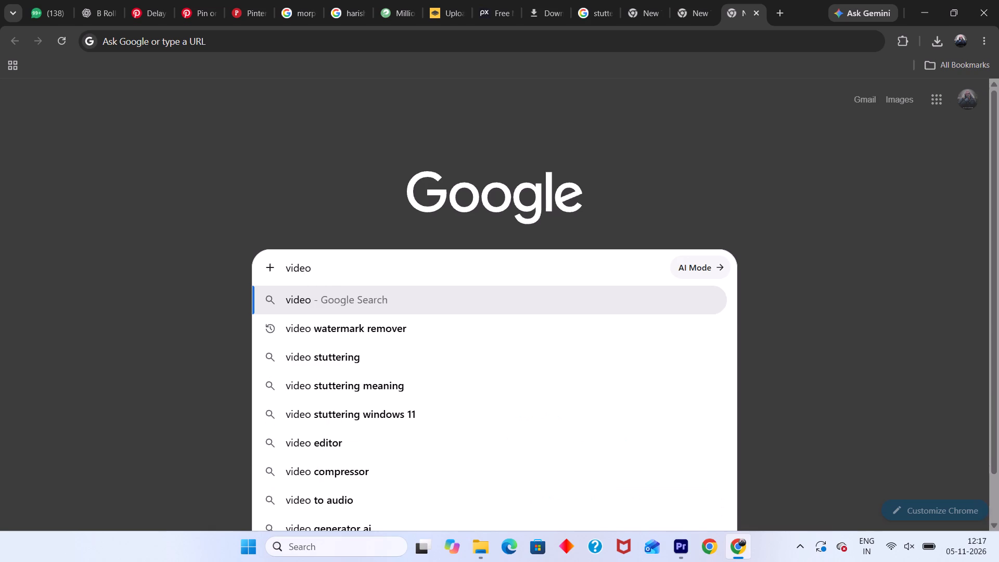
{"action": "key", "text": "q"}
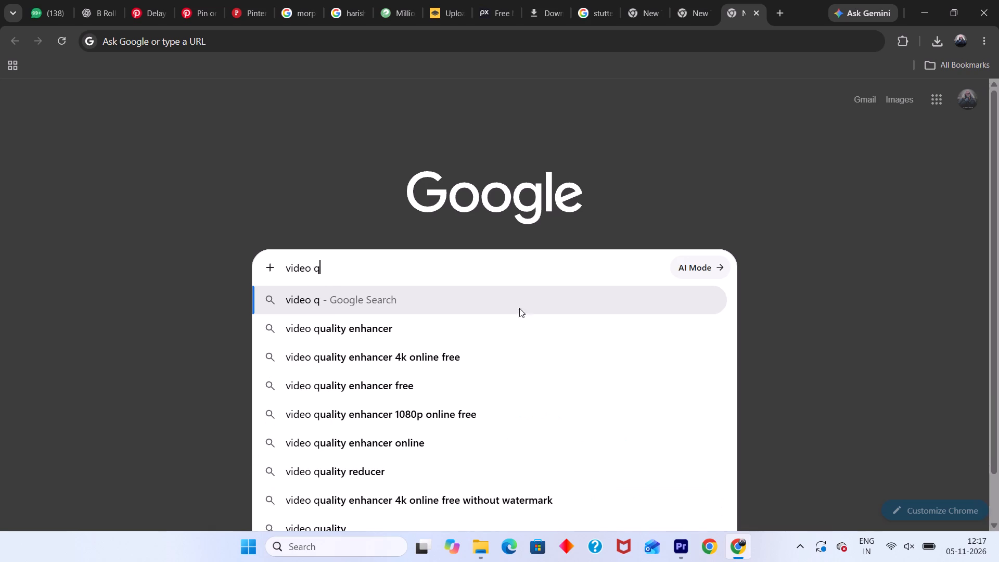
{"action": "left_click", "coordinate": [490, 320]}
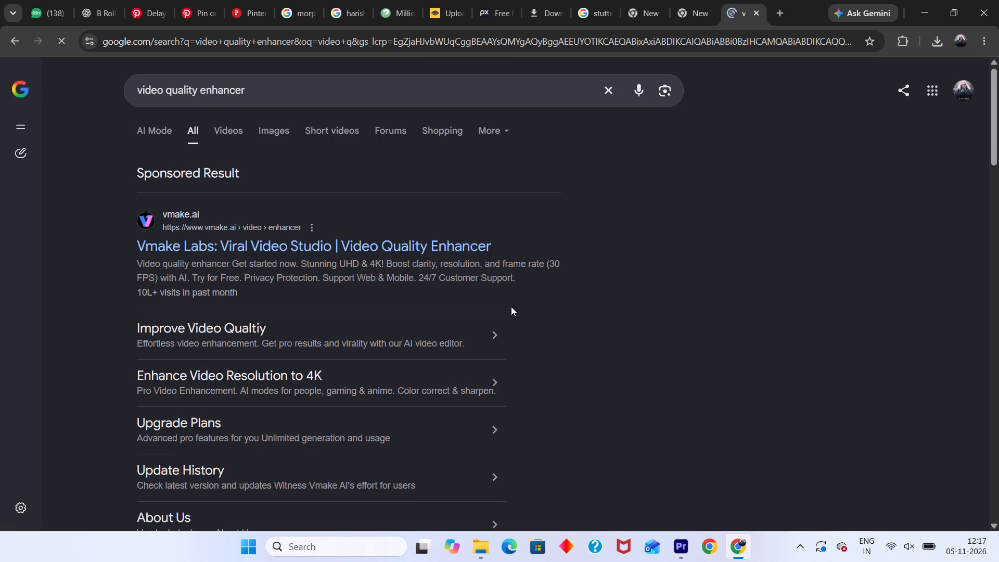
{"action": "left_click", "coordinate": [352, 240]}
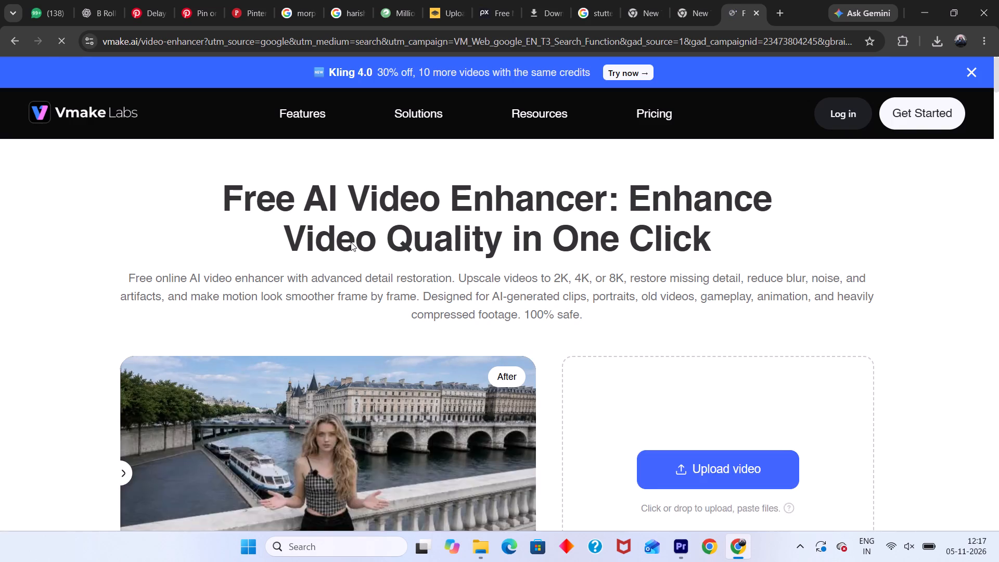
Upload "WhatsApp Video 2026-11-04 at 12.19.30 PM" from New Volume (D:) to the Vmake video enhancer.
{"action": "scroll", "coordinate": [681, 408], "scroll_direction": "down", "scroll_amount": 3}
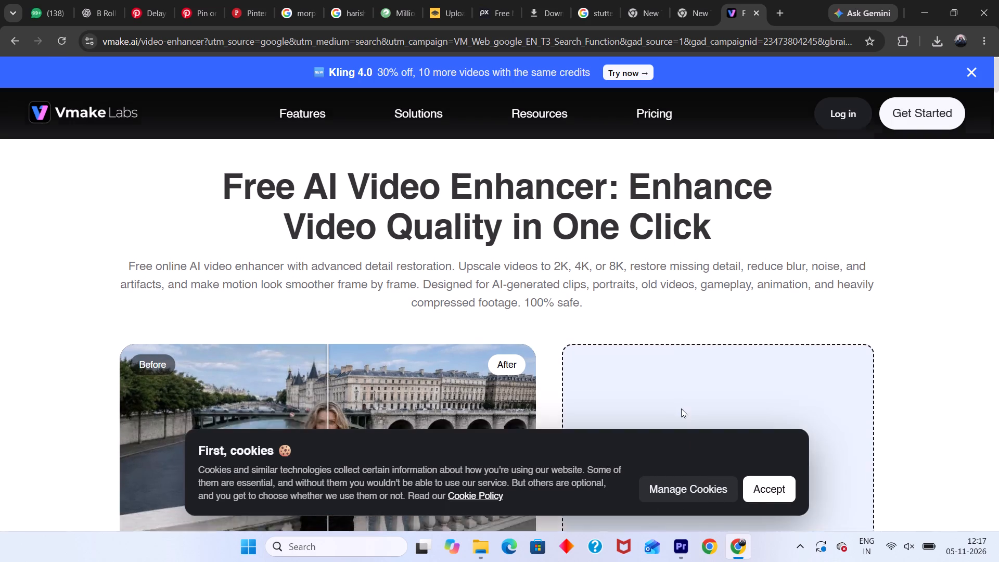
{"action": "left_click", "coordinate": [688, 258]}
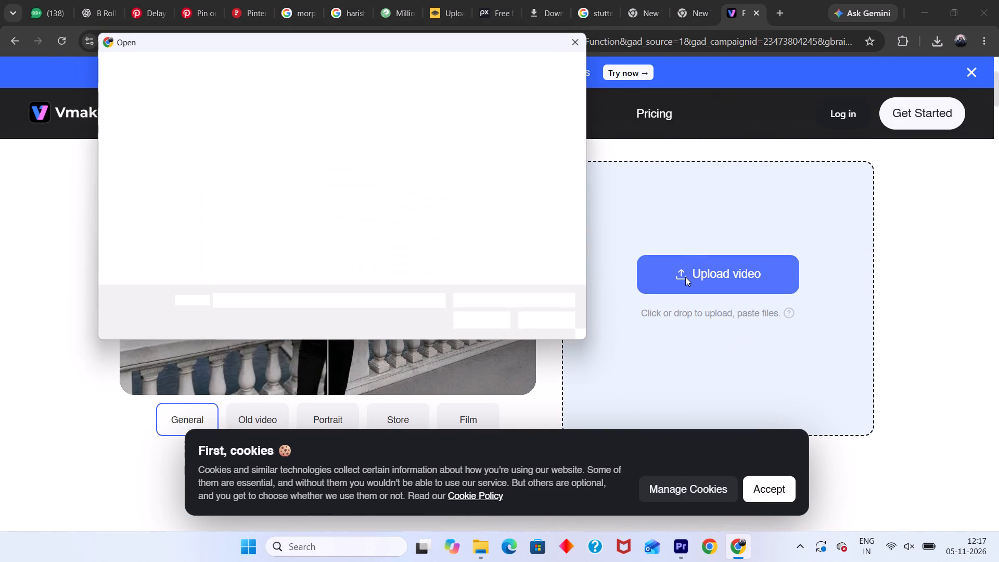
{"action": "scroll", "coordinate": [131, 238], "scroll_direction": "down", "scroll_amount": 4}
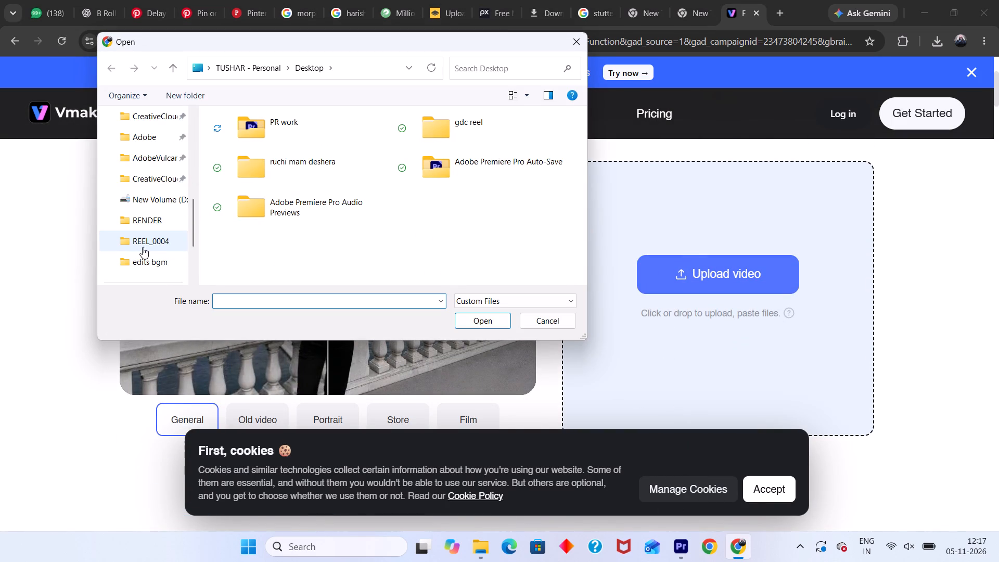
{"action": "scroll", "coordinate": [143, 247], "scroll_direction": "down", "scroll_amount": 3}
{"action": "left_click", "coordinate": [148, 220]}
{"action": "double_click", "coordinate": [415, 151]}
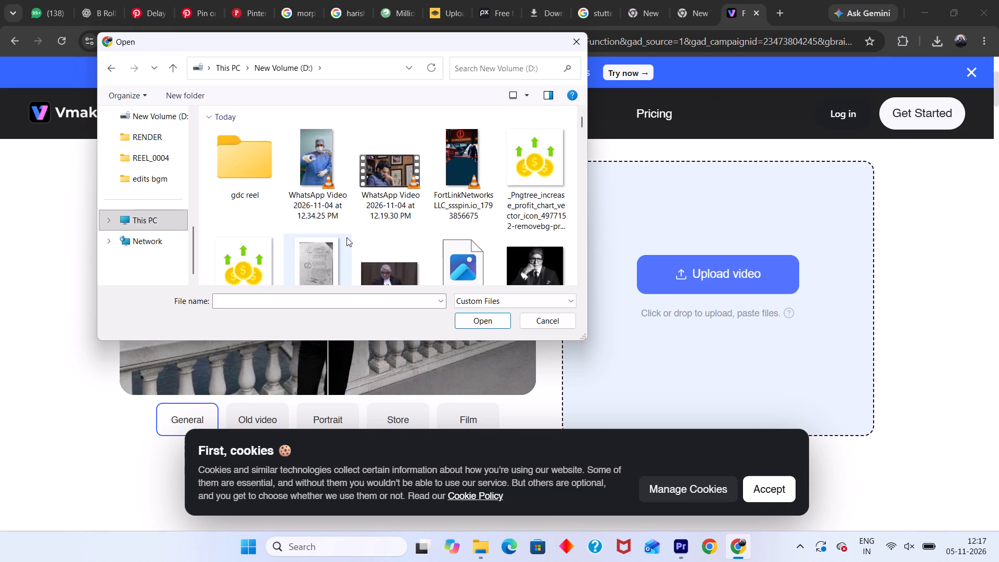
{"action": "left_click", "coordinate": [381, 183]}
{"action": "left_click", "coordinate": [476, 320]}
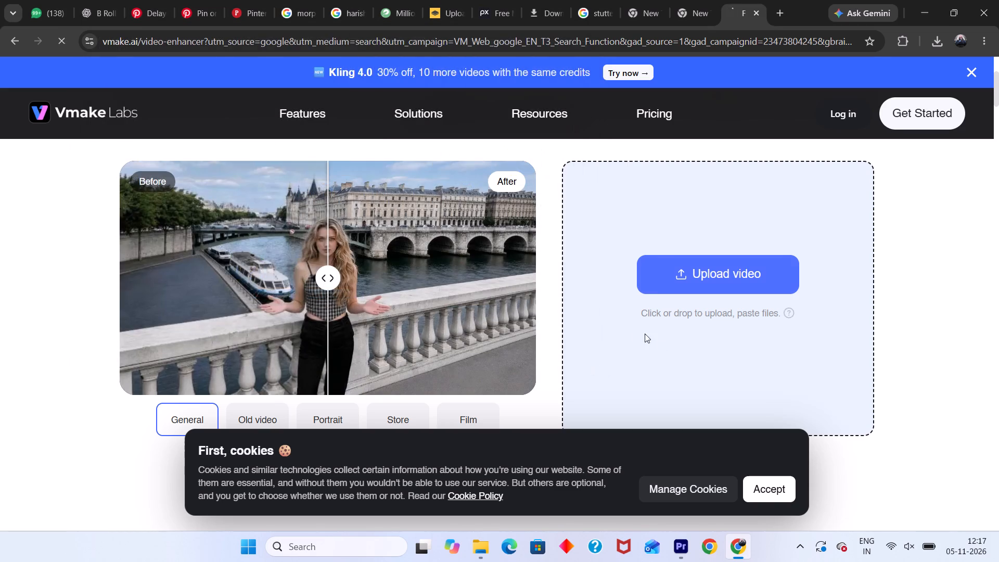
{"action": "scroll", "coordinate": [824, 407], "scroll_direction": "down", "scroll_amount": 1}
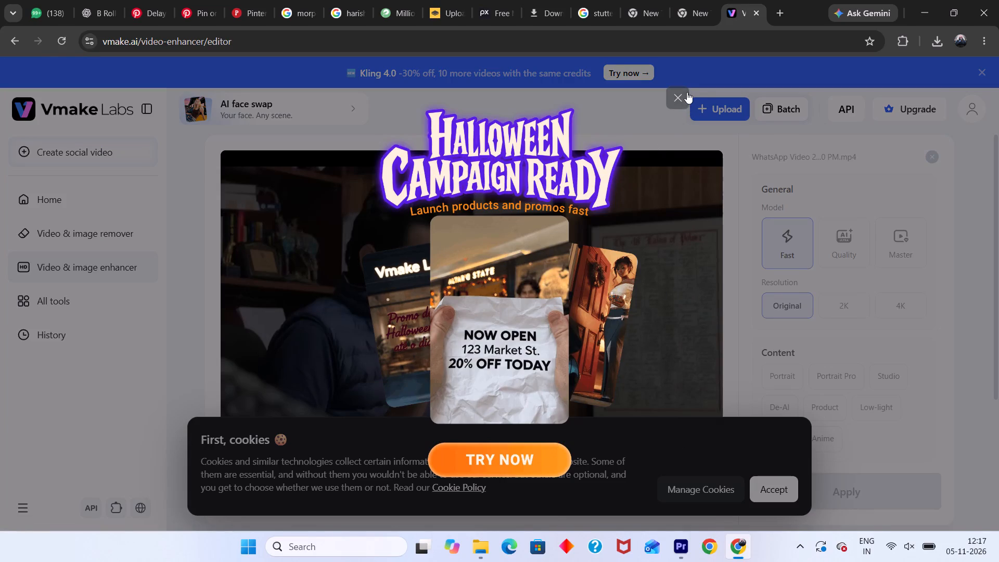
Dismiss the Halloween campaign pop-up covering the video enhancer editor.
{"action": "left_click", "coordinate": [683, 96]}
{"action": "scroll", "coordinate": [689, 436], "scroll_direction": "down", "scroll_amount": 2}
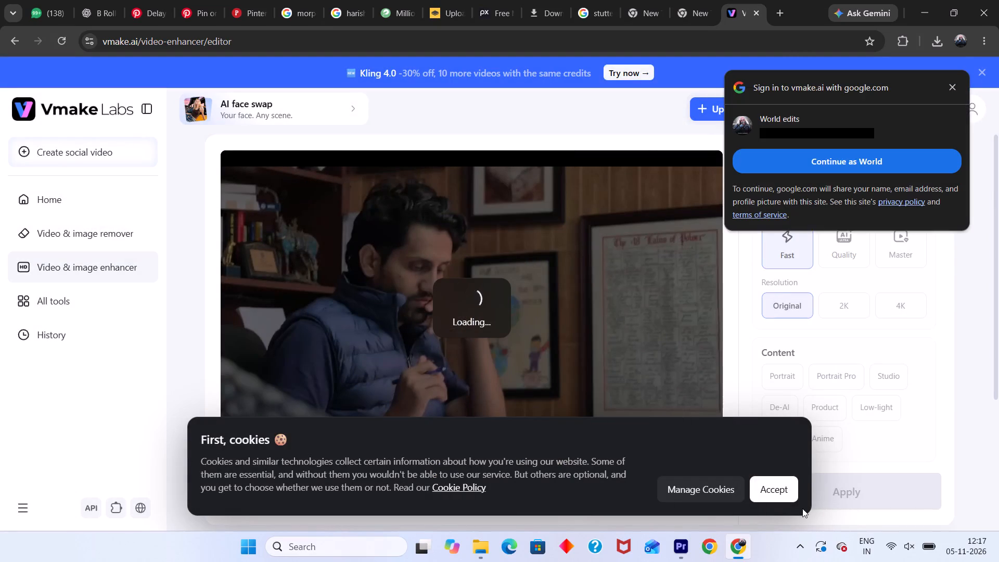
Sign in to vmake.ai with the suggested World edits Google account.
{"action": "left_click", "coordinate": [849, 165]}
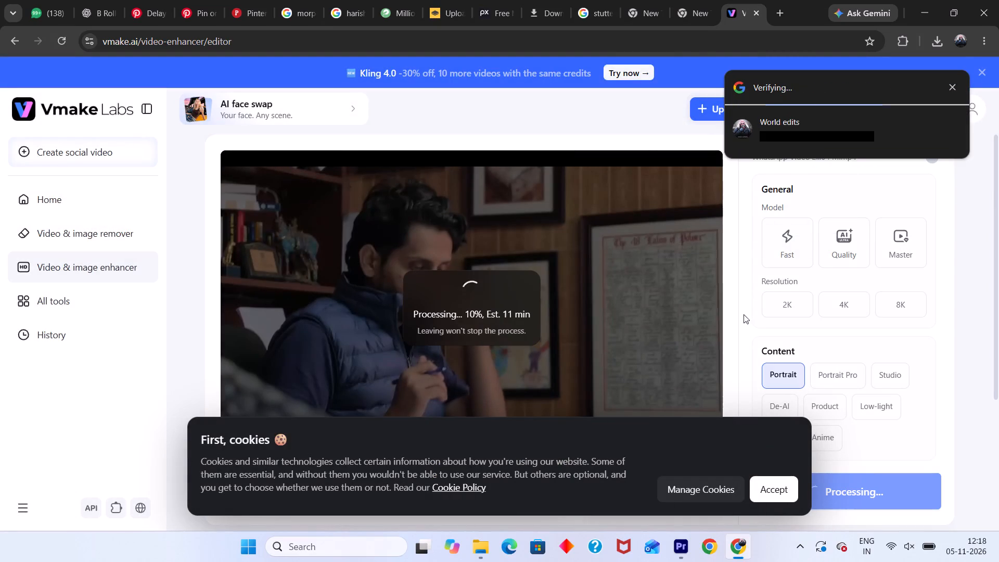
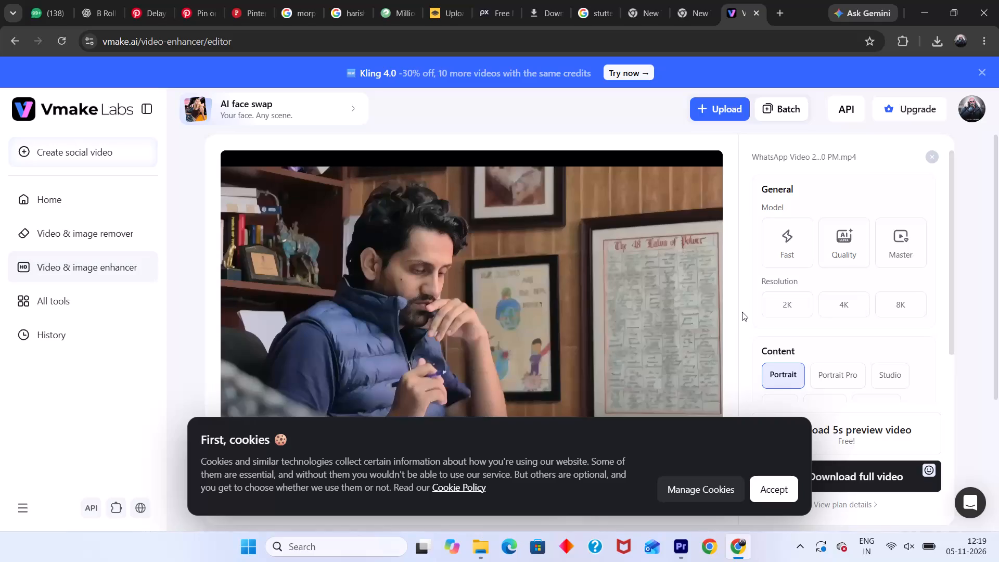
Accept the cookies on the Vmake video enhancer page.
{"action": "left_click", "coordinate": [790, 491]}
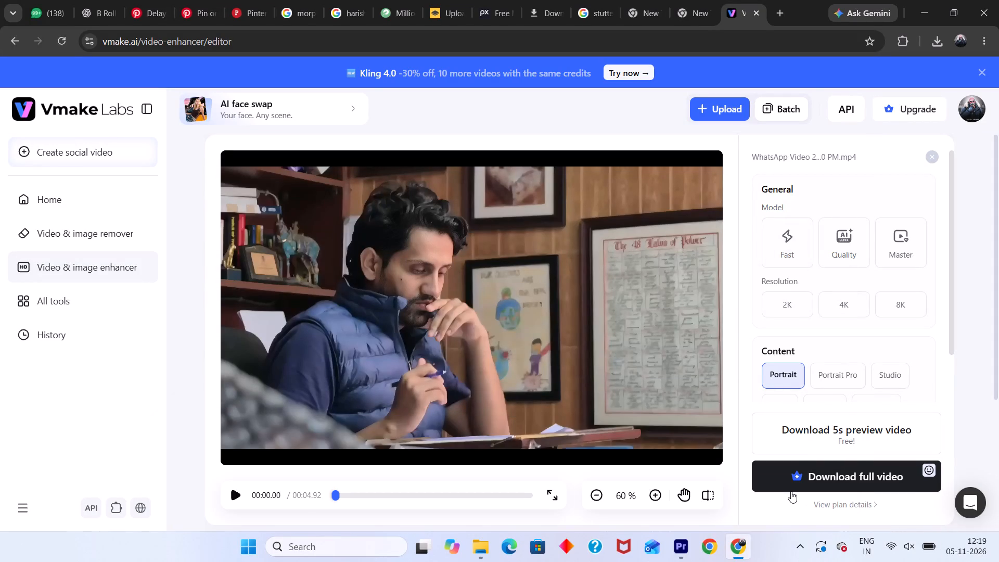
Play part of the uploaded portrait video in the enhancer preview and pause it.
{"action": "left_click", "coordinate": [236, 500]}
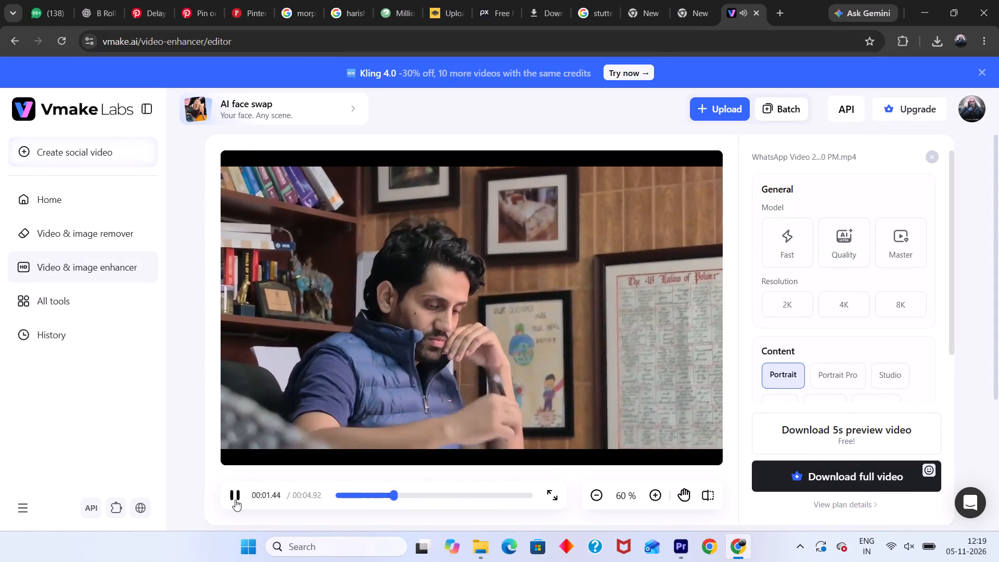
{"action": "left_click", "coordinate": [235, 500]}
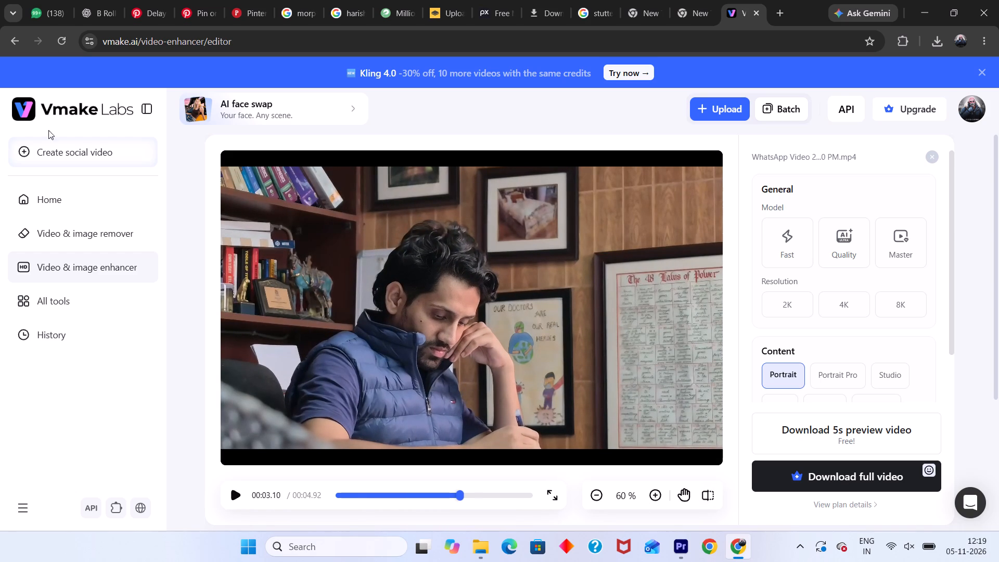
Go back to the Google results and extend the search query to "video quality enhancer free".
{"action": "left_click", "coordinate": [6, 43]}
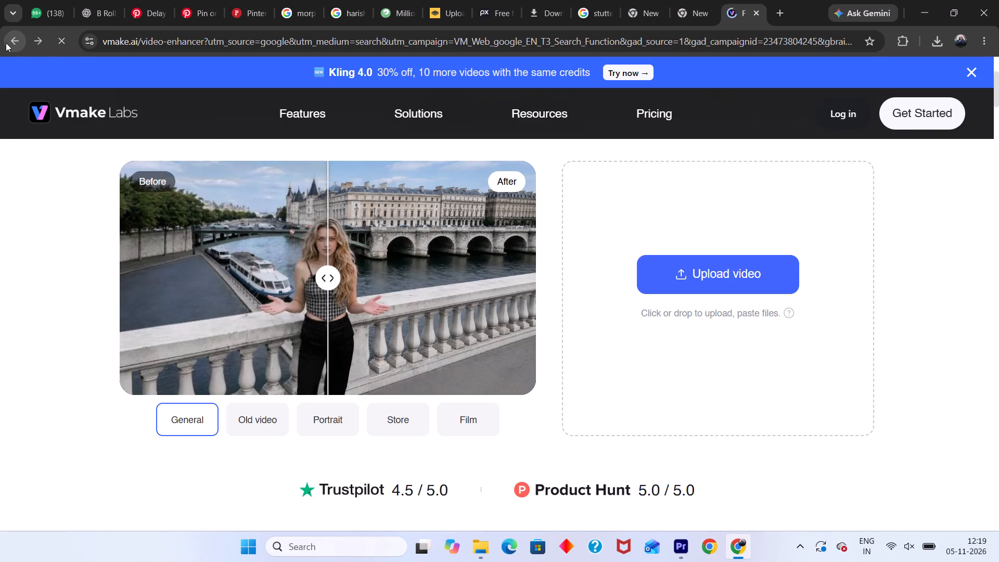
{"action": "left_click", "coordinate": [6, 43]}
{"action": "left_click", "coordinate": [264, 92]}
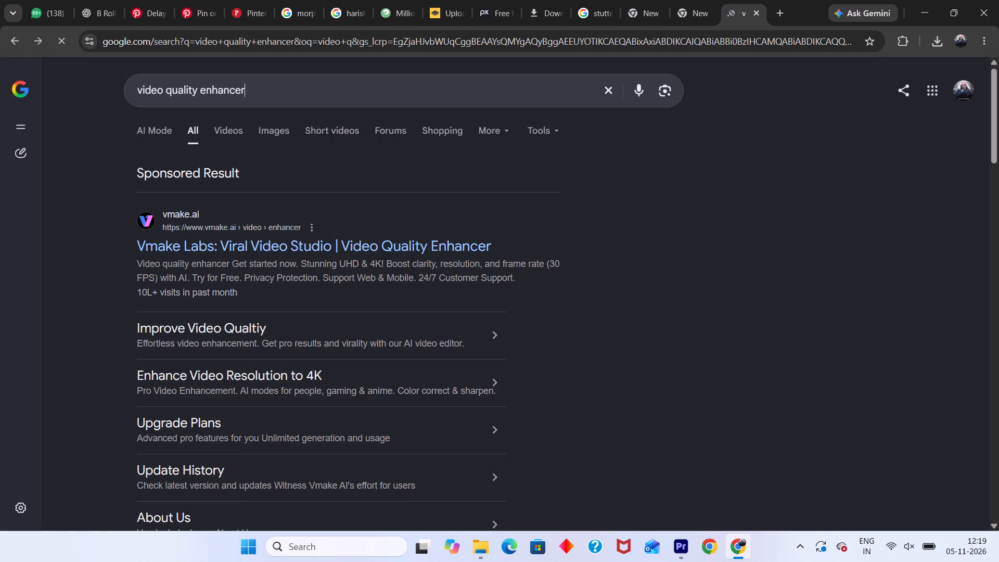
{"action": "key", "text": "space"}
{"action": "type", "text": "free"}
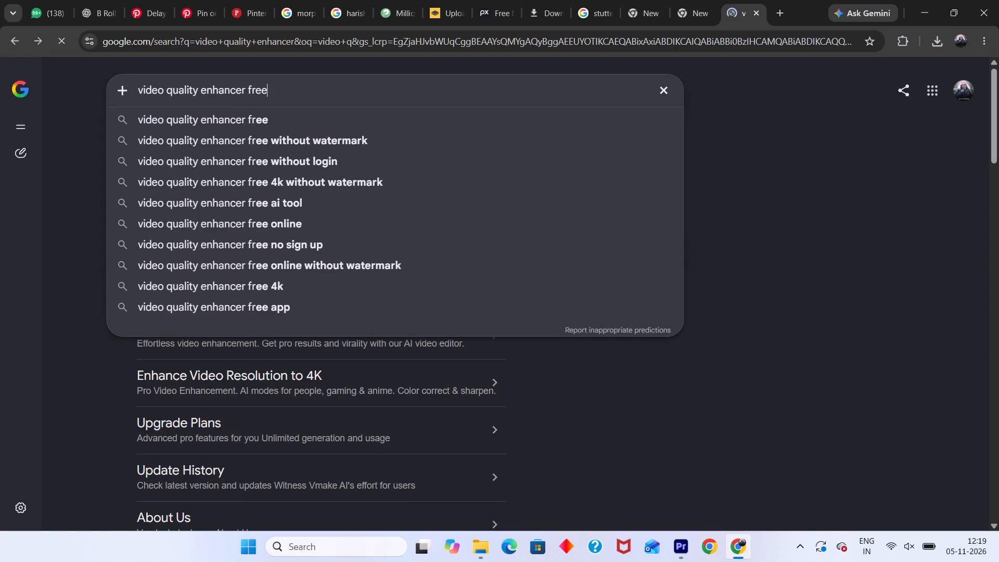
Run the Google search for "video quality enhancer free".
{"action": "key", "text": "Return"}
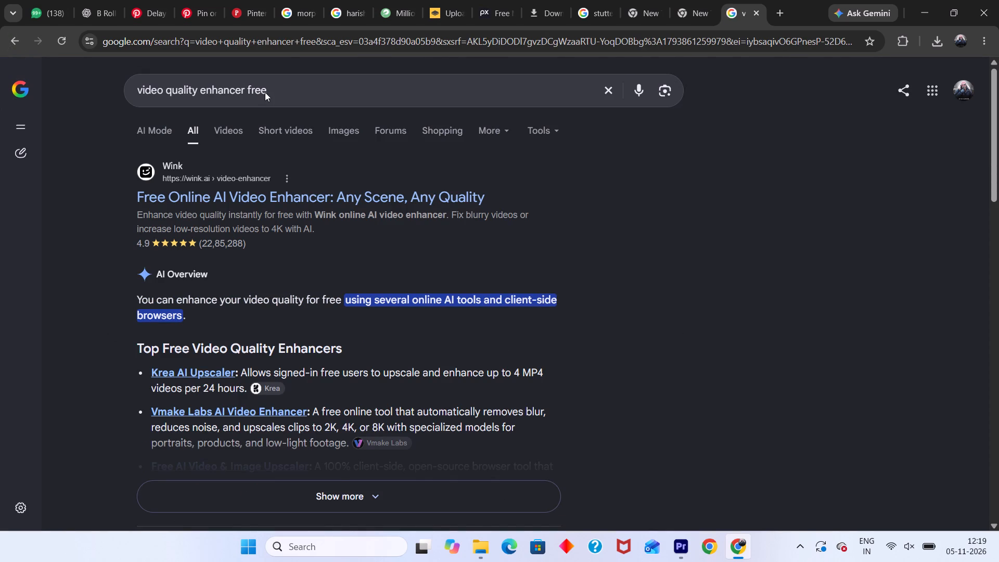
Refine the Google search to "video quality enhancer free without watermark" and browse the results.
{"action": "left_click", "coordinate": [269, 92]}
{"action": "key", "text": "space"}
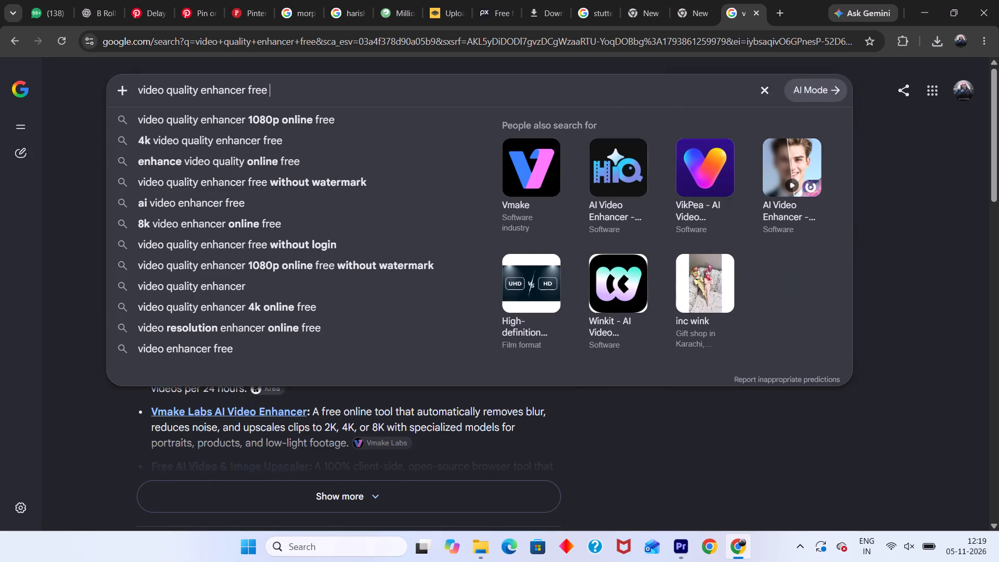
{"action": "key", "text": "Down"}
{"action": "key", "text": "Return"}
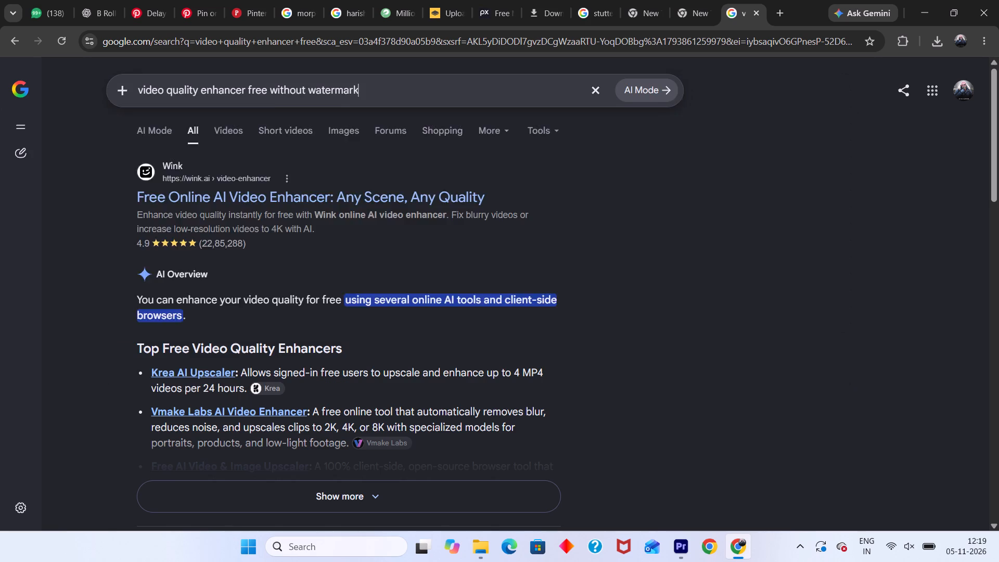
{"action": "scroll", "coordinate": [283, 238], "scroll_direction": "down", "scroll_amount": 4}
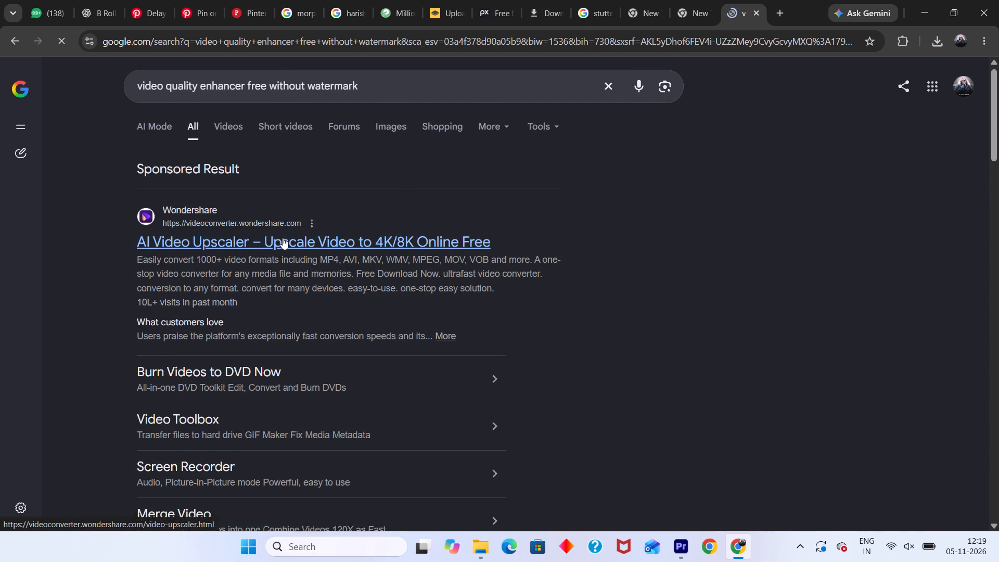
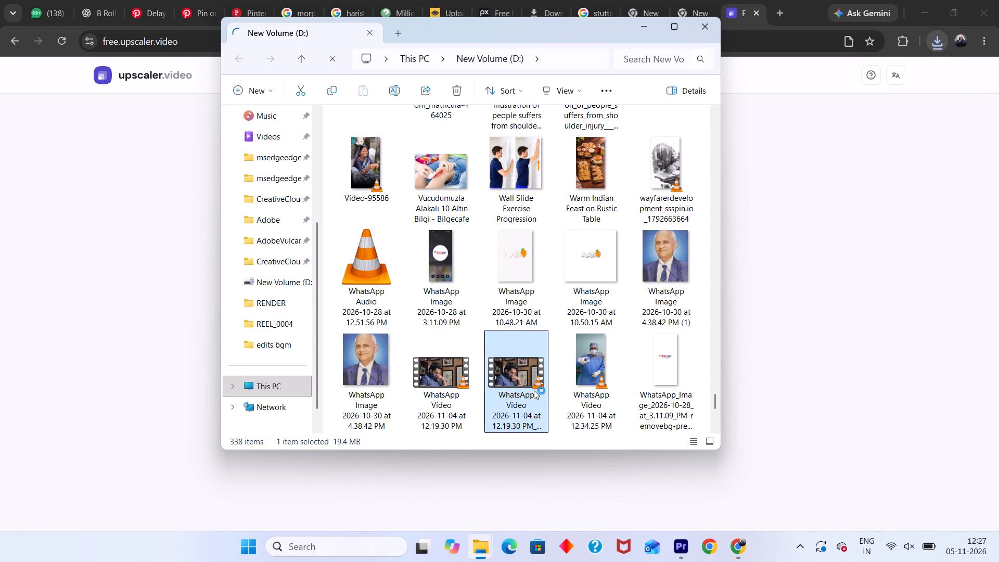
View the 2K upscaled WhatsApp video in full screen and skip ahead to around its midpoint to examine the quality.
{"action": "double_click", "coordinate": [567, 292]}
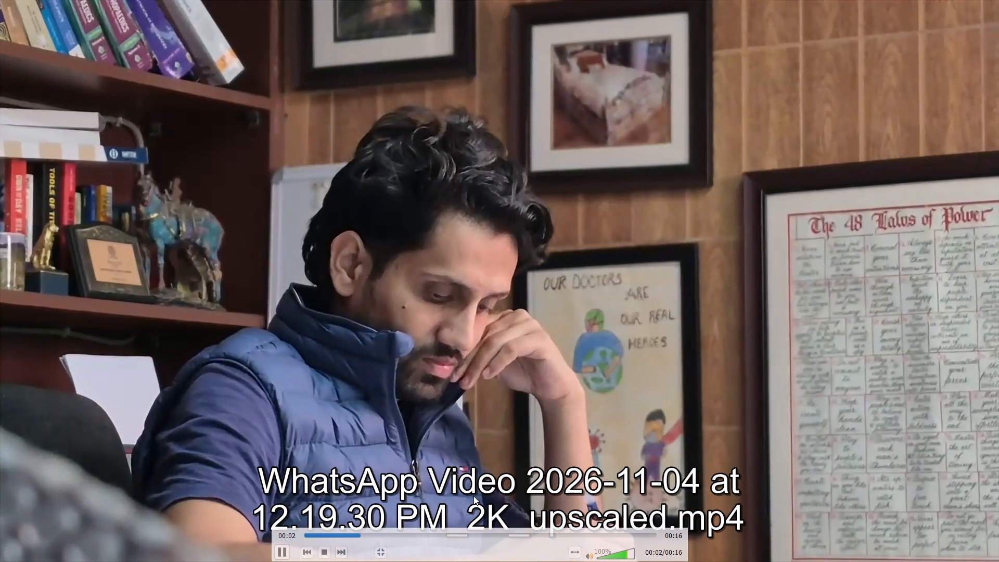
{"action": "left_click", "coordinate": [465, 532]}
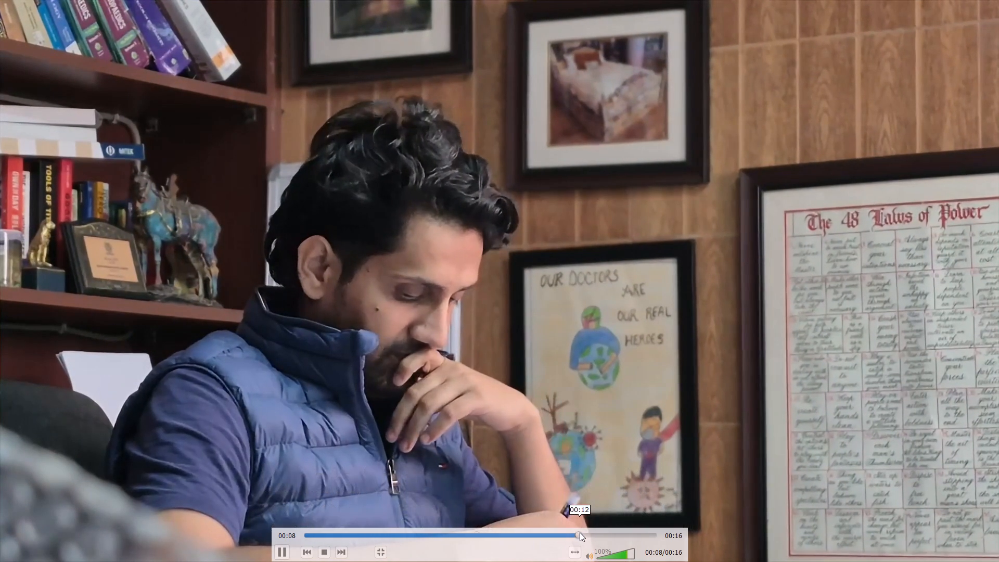
Skip to about 00:12 in the full-screen portrait video in VLC, exit full screen and close the player.
{"action": "left_click", "coordinate": [580, 532]}
{"action": "double_click", "coordinate": [592, 348]}
{"action": "left_click", "coordinate": [998, 0]}
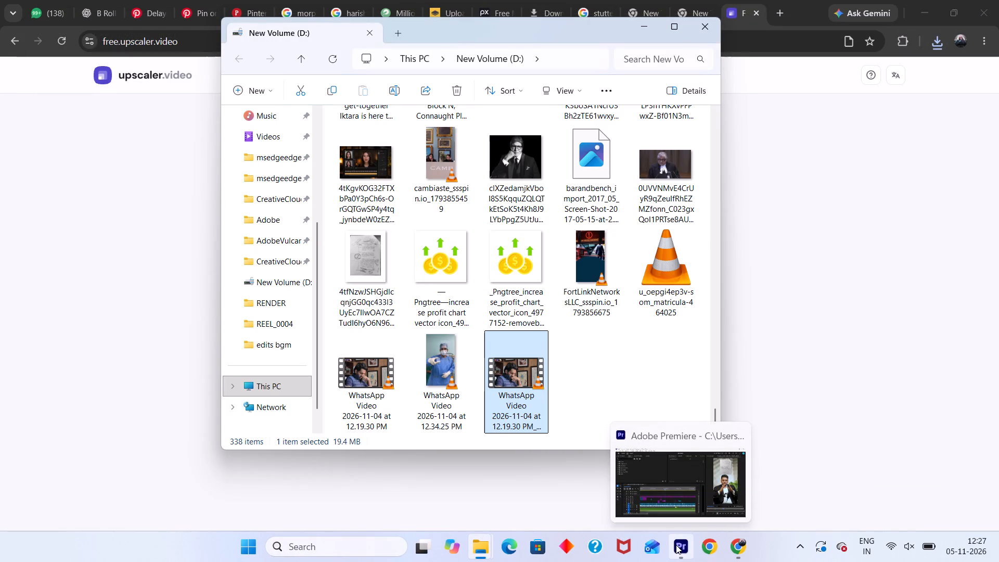
Switch to Adobe Premiere, save the GDC reel ai project and close the application.
{"action": "left_click", "coordinate": [676, 545]}
{"action": "key", "text": "ctrl+s"}
{"action": "left_click", "coordinate": [998, 0]}
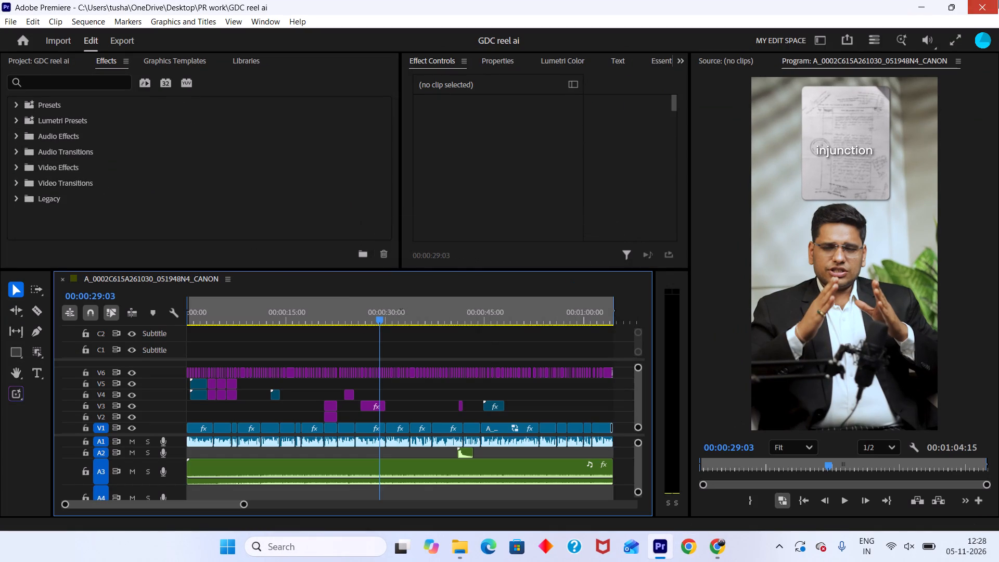
Relaunch Adobe Premiere Pro 2026 from the recent Windows searches.
{"action": "left_click", "coordinate": [357, 546]}
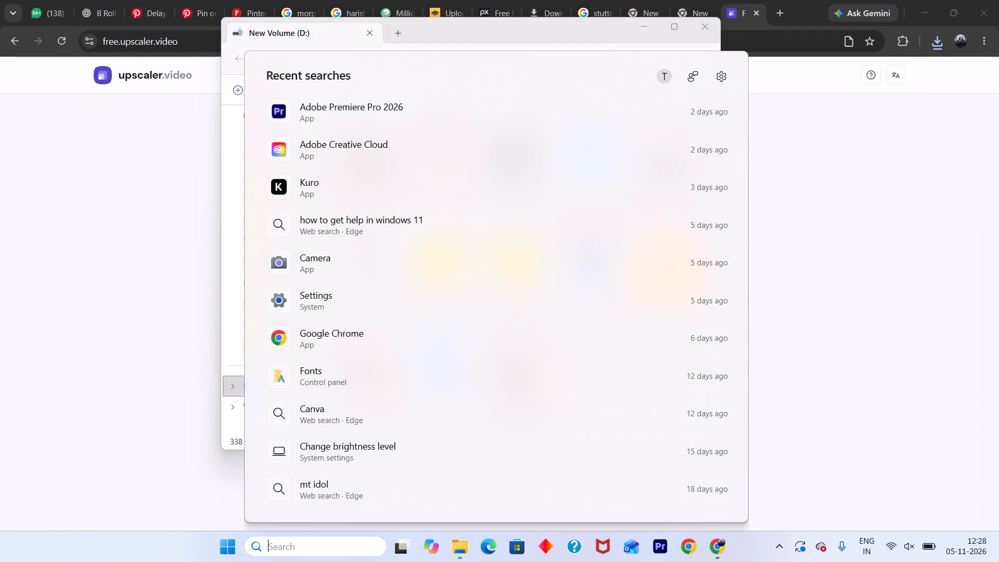
{"action": "left_click", "coordinate": [402, 107]}
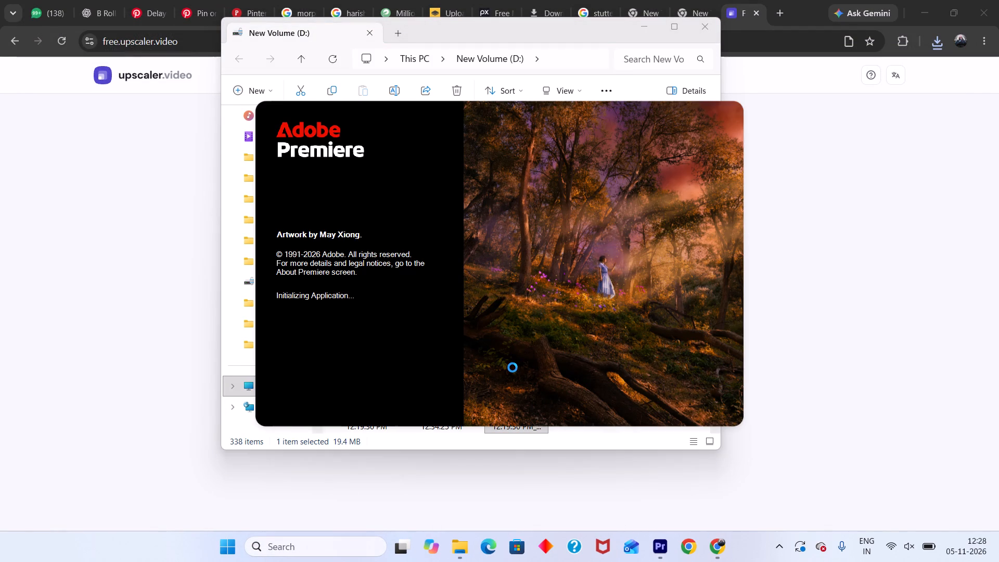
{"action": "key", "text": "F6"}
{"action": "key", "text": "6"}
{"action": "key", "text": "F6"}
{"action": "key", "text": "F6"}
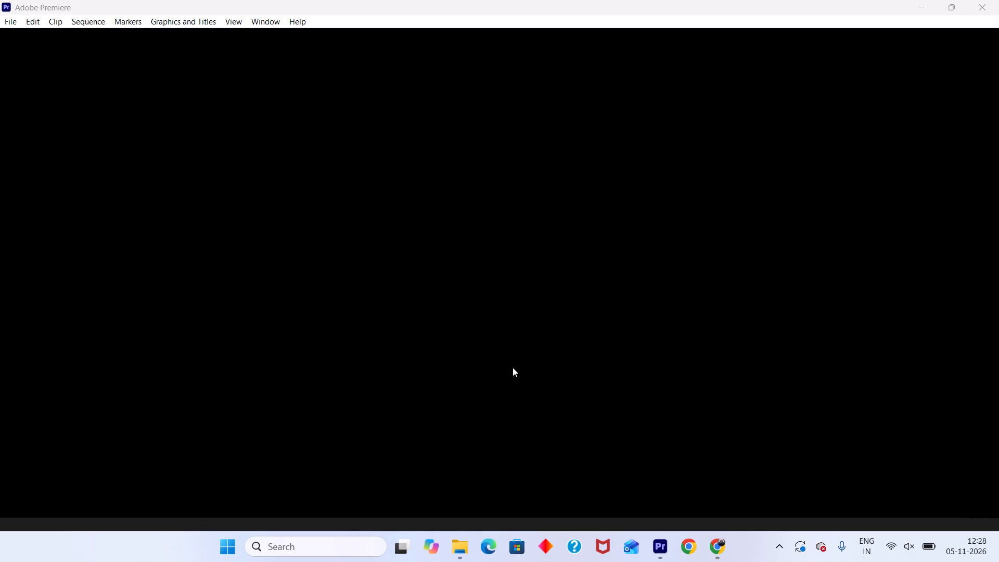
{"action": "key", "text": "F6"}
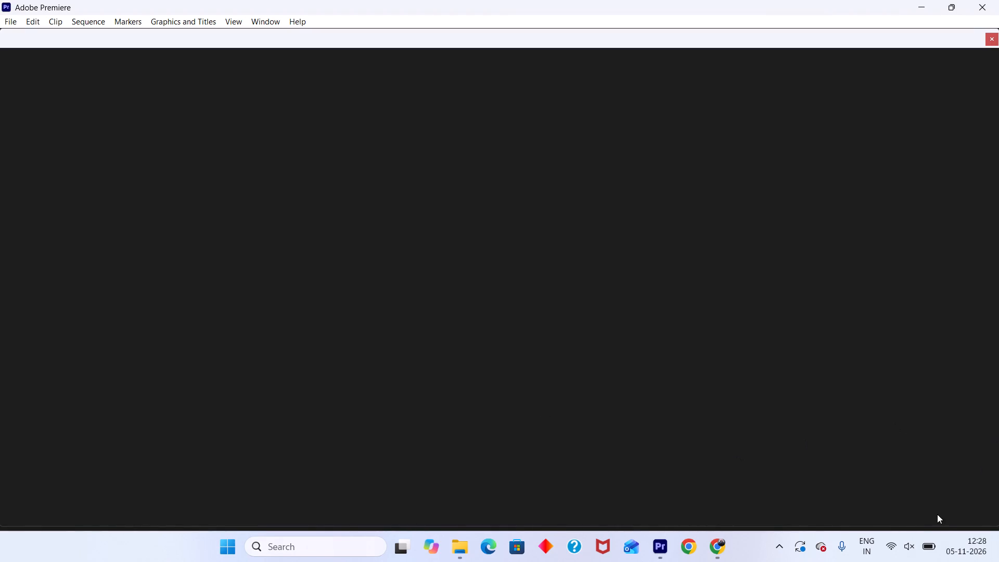
Unmute the system sound and raise the volume to maximum.
{"action": "left_click", "coordinate": [915, 547]}
{"action": "left_click", "coordinate": [890, 472]}
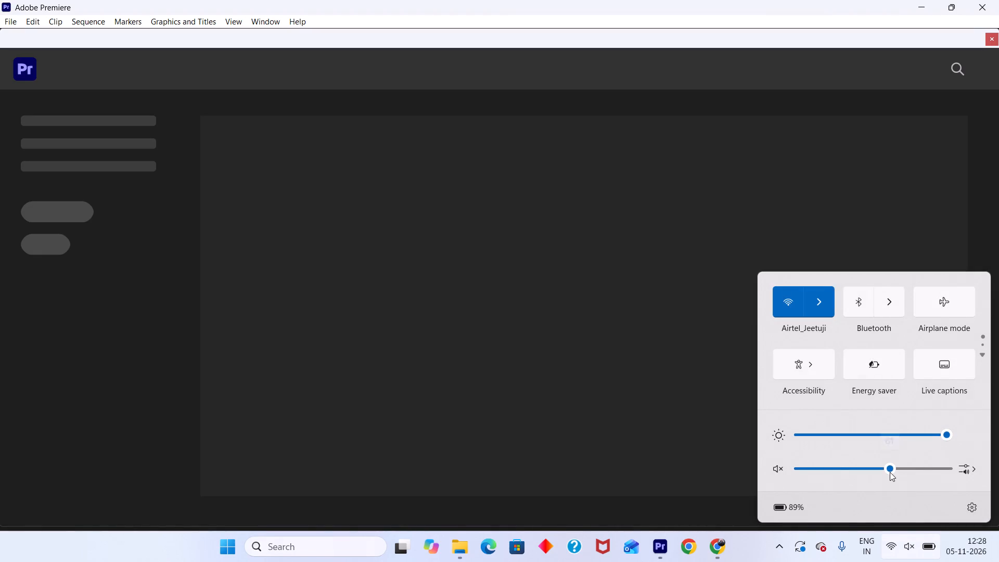
{"action": "left_click_drag", "start_coordinate": [889, 470], "coordinate": [998, 470]}
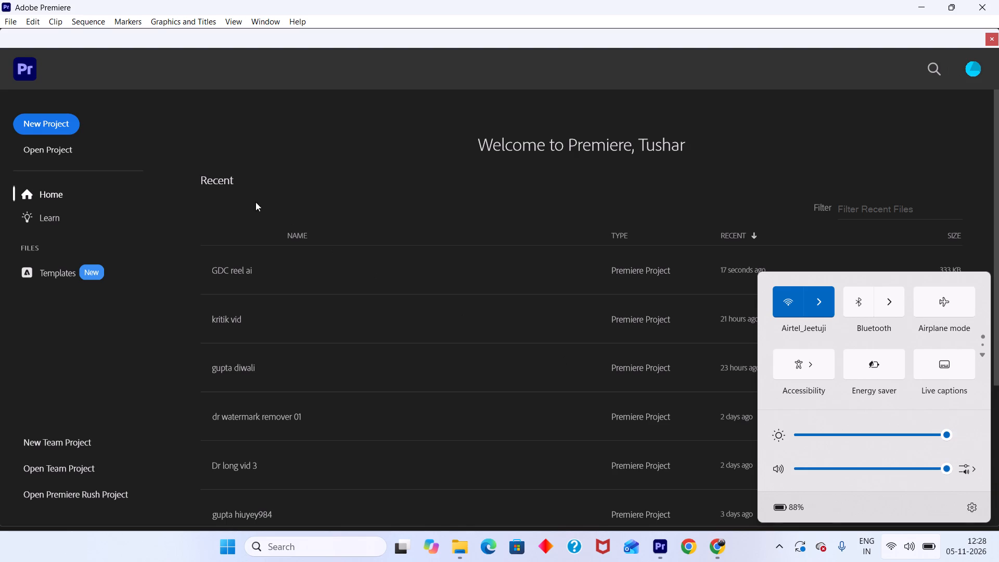
Create a new Premiere project named "dr caption based reel 01" in the PR work folder, with no template.
{"action": "left_click", "coordinate": [66, 119]}
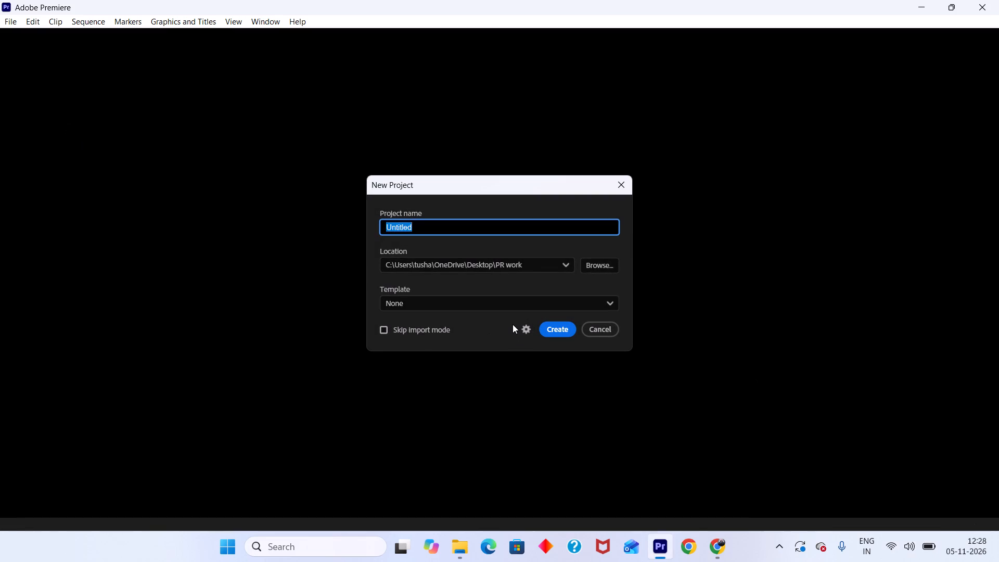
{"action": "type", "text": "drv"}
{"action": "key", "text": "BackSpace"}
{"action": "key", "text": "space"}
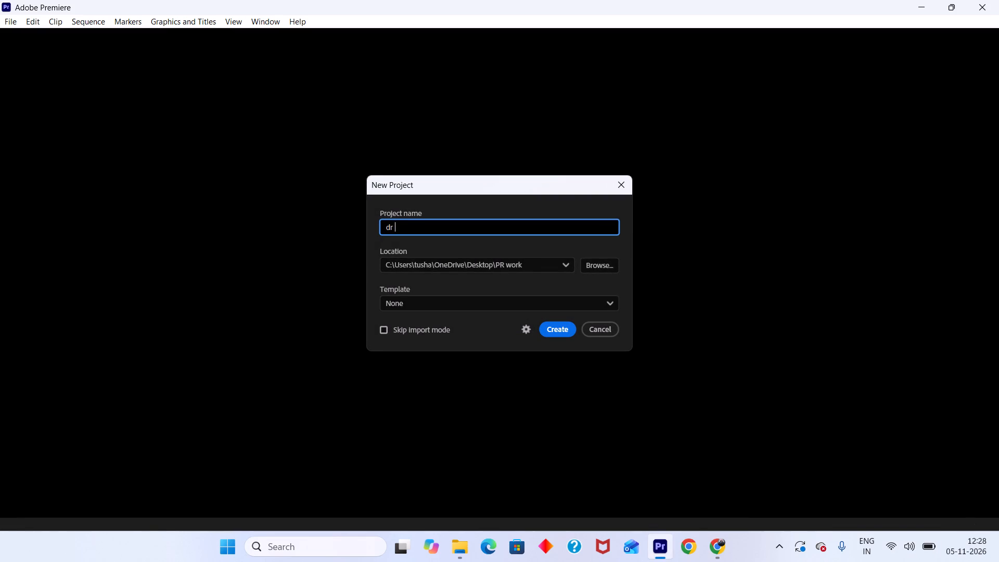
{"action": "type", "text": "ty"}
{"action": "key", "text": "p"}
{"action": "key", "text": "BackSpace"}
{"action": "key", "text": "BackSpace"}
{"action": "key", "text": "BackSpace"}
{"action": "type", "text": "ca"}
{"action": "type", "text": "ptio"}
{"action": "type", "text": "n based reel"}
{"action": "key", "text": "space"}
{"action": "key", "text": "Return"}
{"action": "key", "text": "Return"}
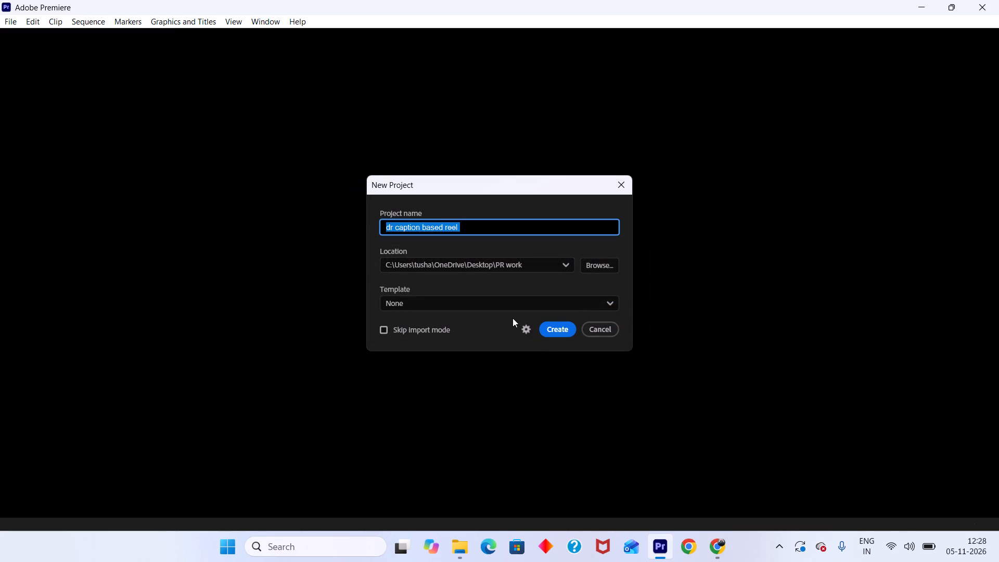
{"action": "left_click", "coordinate": [472, 231]}
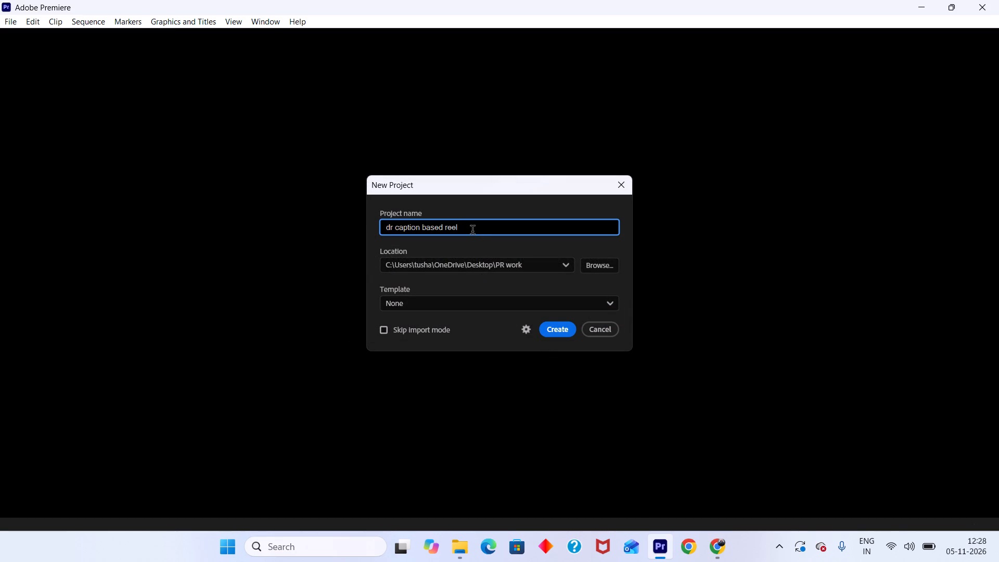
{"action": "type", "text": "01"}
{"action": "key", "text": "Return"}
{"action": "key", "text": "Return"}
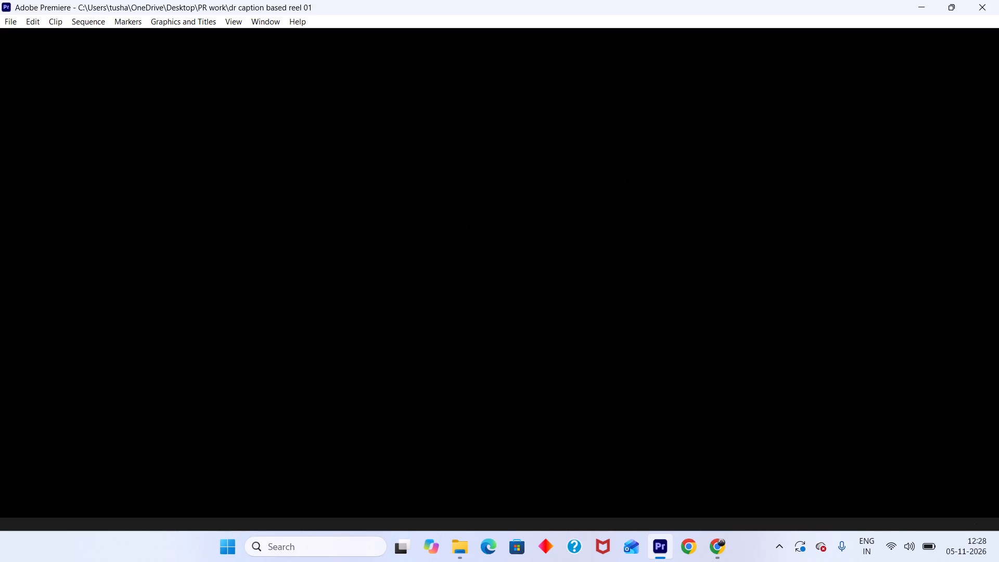
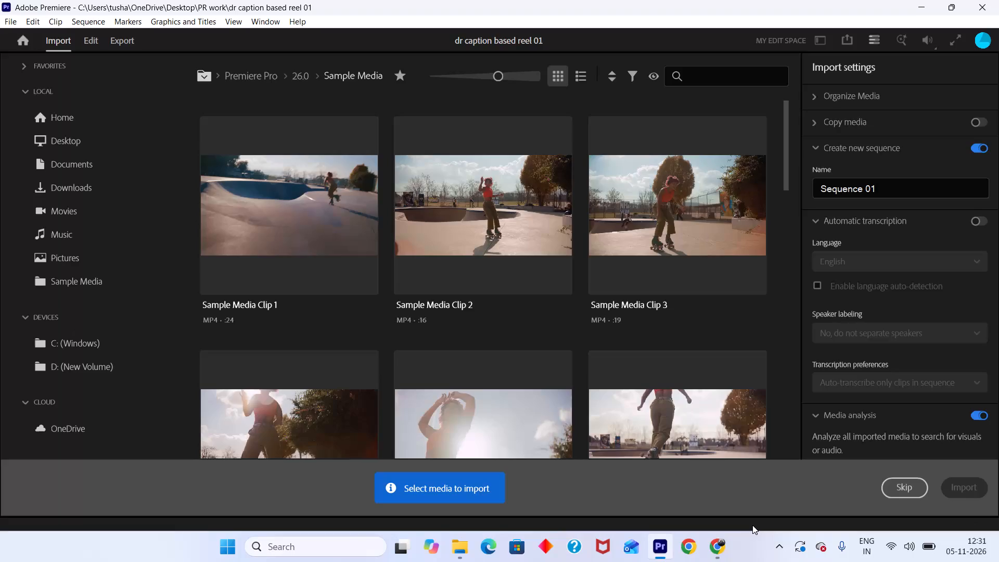
Skip the media import and go to the empty editing workspace of the dr caption based reel 01 project.
{"action": "left_click", "coordinate": [909, 479]}
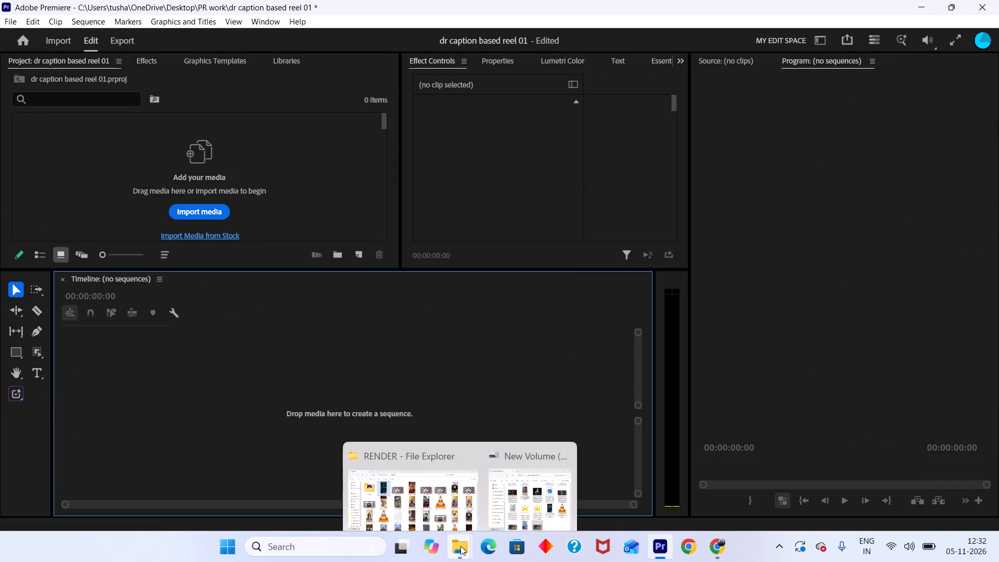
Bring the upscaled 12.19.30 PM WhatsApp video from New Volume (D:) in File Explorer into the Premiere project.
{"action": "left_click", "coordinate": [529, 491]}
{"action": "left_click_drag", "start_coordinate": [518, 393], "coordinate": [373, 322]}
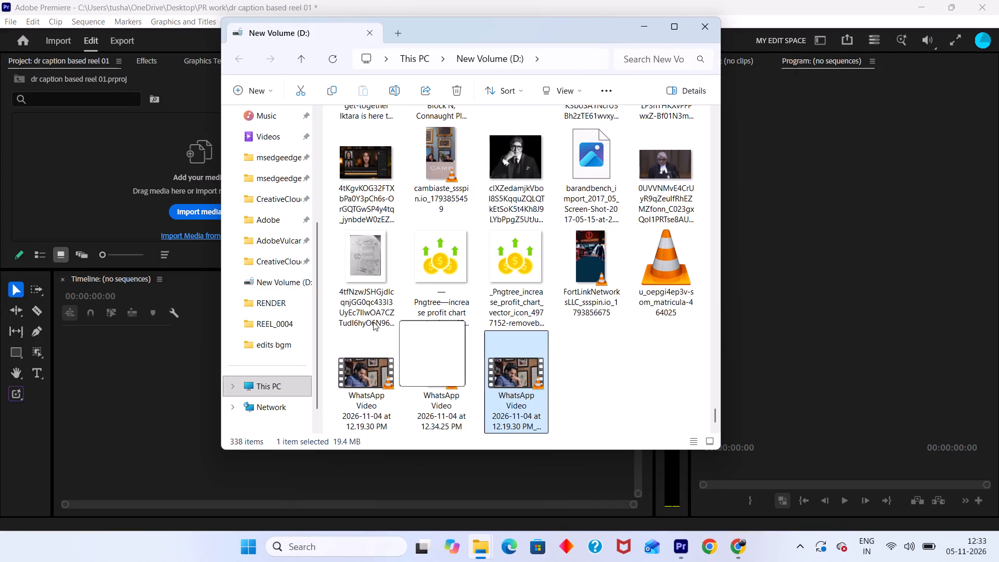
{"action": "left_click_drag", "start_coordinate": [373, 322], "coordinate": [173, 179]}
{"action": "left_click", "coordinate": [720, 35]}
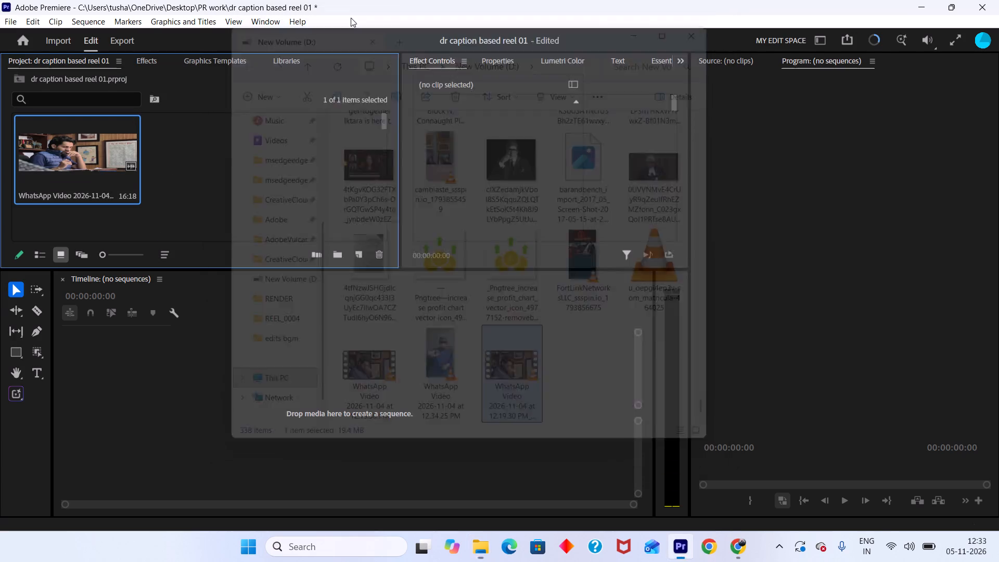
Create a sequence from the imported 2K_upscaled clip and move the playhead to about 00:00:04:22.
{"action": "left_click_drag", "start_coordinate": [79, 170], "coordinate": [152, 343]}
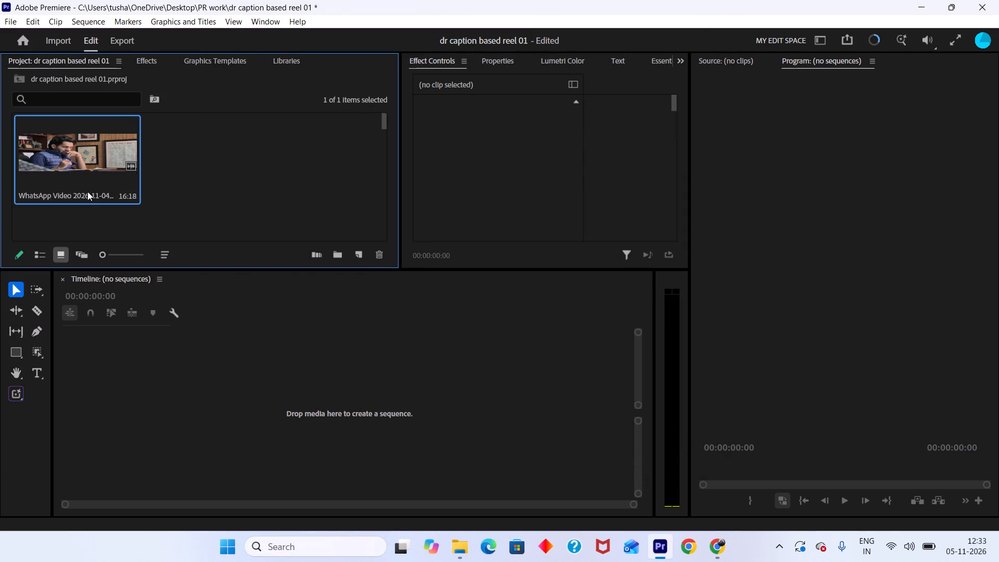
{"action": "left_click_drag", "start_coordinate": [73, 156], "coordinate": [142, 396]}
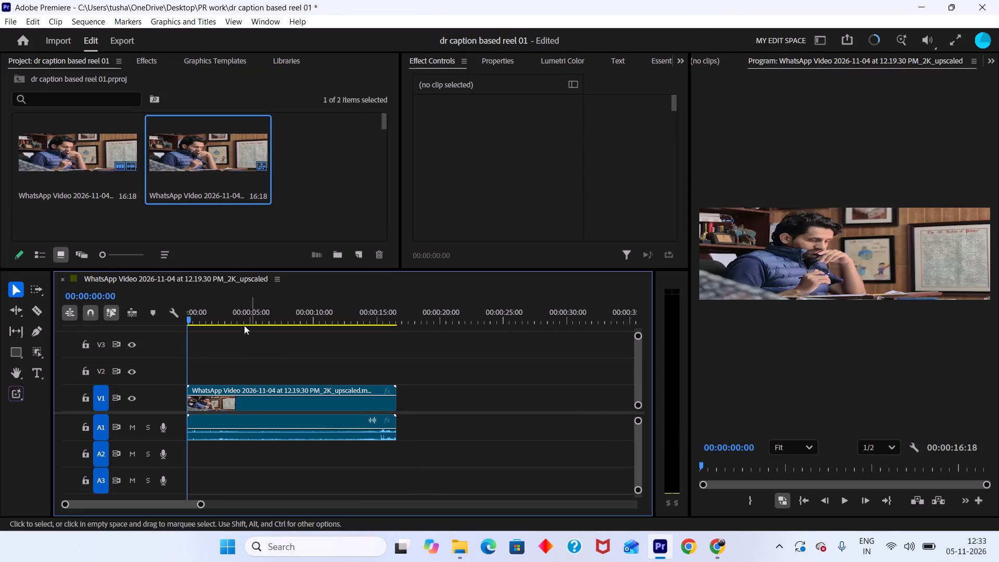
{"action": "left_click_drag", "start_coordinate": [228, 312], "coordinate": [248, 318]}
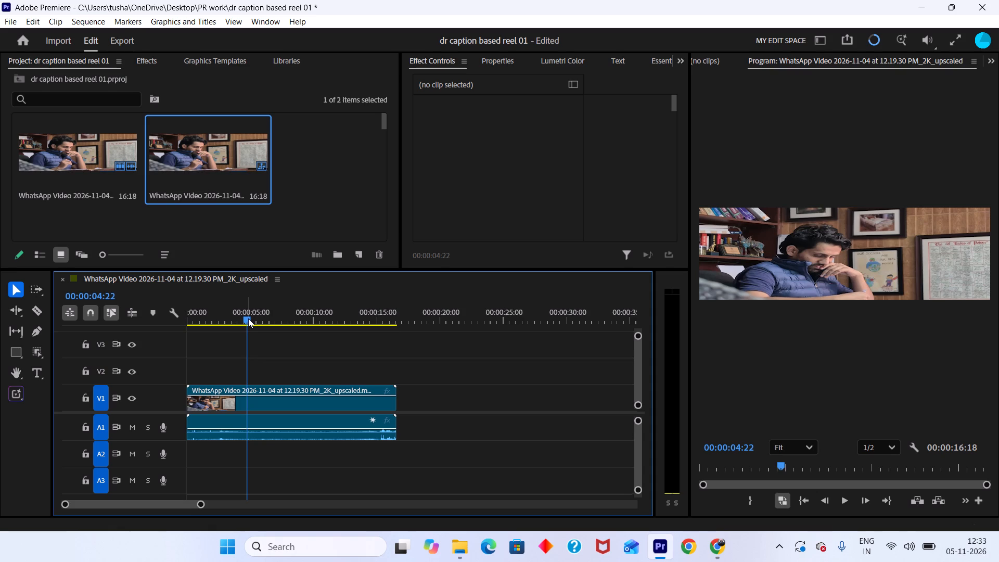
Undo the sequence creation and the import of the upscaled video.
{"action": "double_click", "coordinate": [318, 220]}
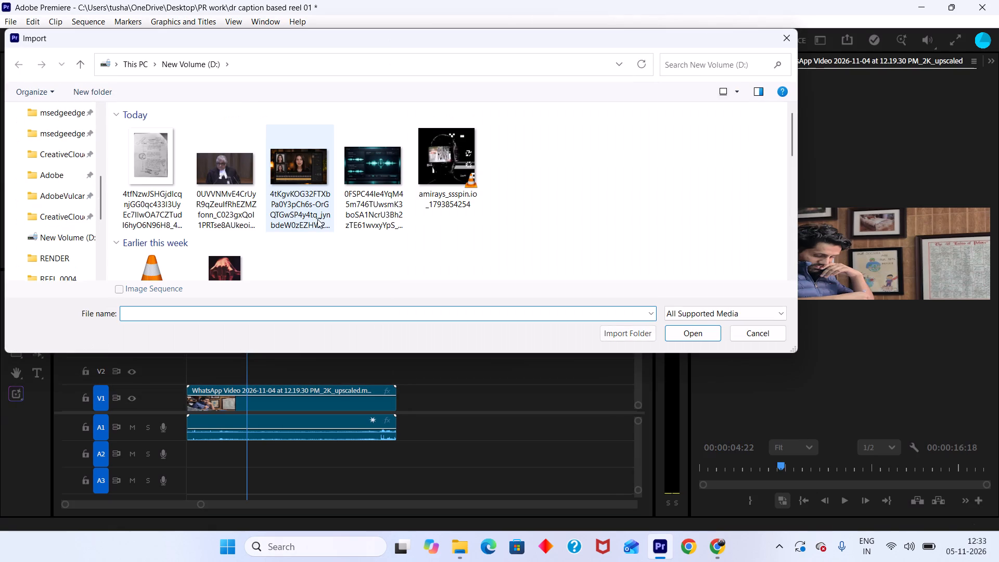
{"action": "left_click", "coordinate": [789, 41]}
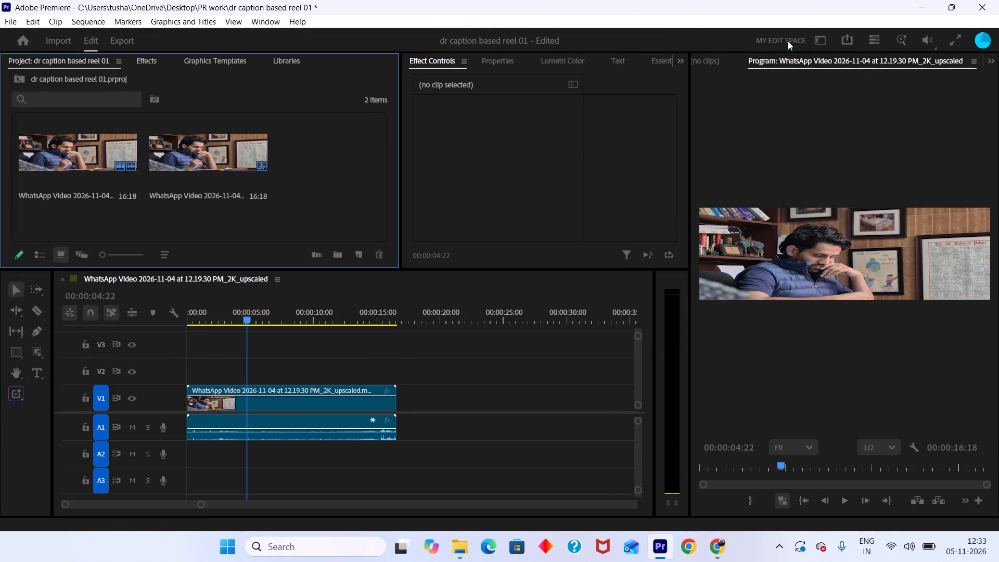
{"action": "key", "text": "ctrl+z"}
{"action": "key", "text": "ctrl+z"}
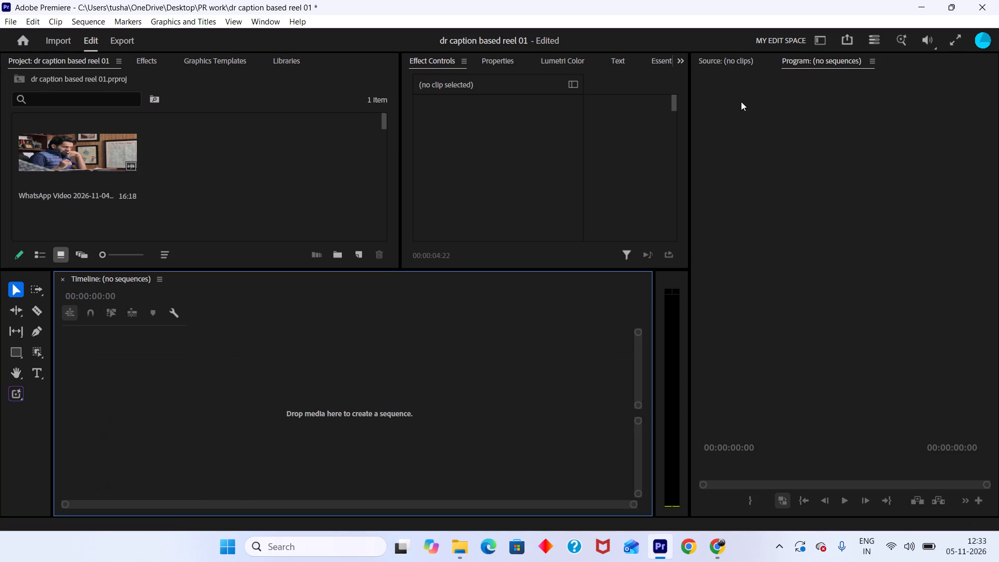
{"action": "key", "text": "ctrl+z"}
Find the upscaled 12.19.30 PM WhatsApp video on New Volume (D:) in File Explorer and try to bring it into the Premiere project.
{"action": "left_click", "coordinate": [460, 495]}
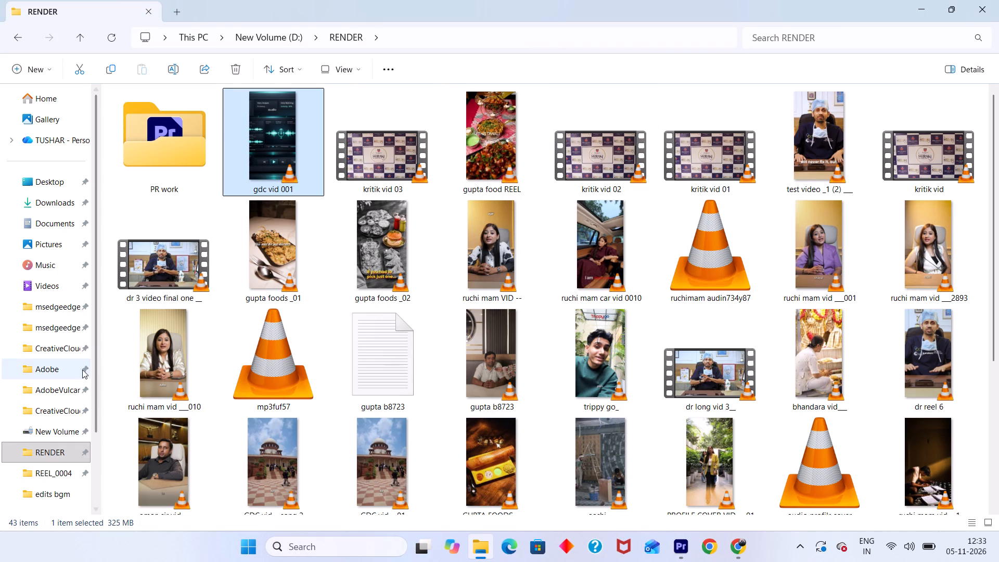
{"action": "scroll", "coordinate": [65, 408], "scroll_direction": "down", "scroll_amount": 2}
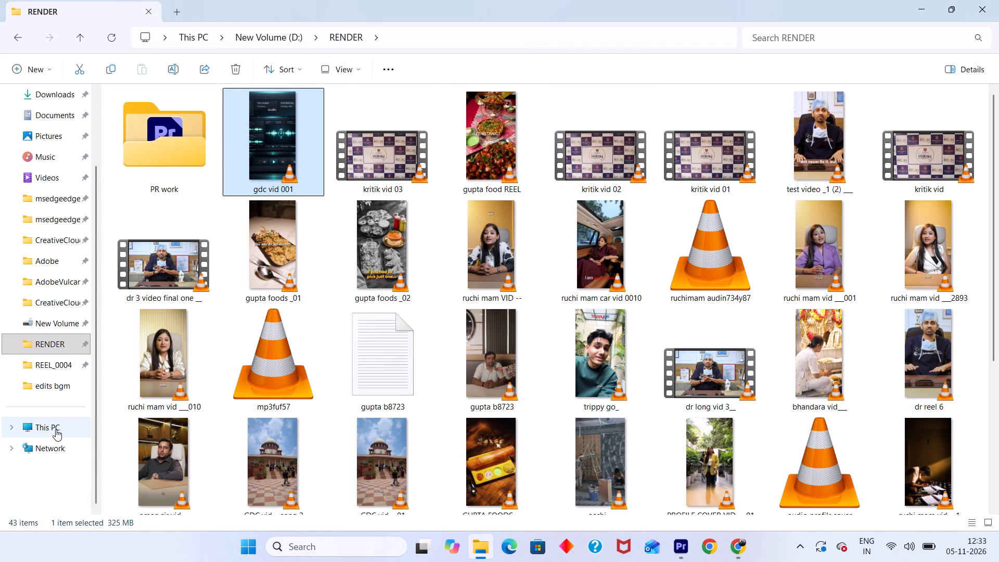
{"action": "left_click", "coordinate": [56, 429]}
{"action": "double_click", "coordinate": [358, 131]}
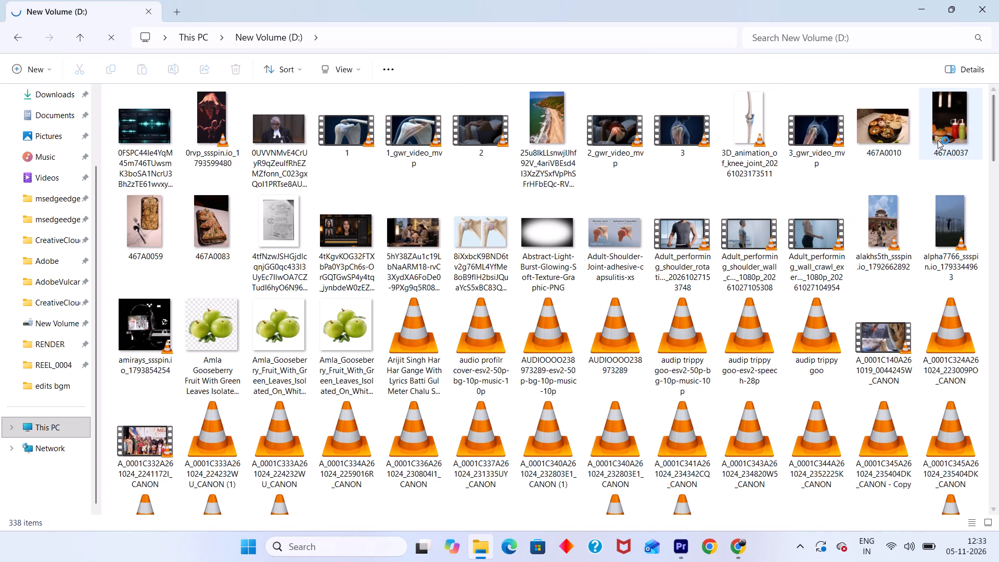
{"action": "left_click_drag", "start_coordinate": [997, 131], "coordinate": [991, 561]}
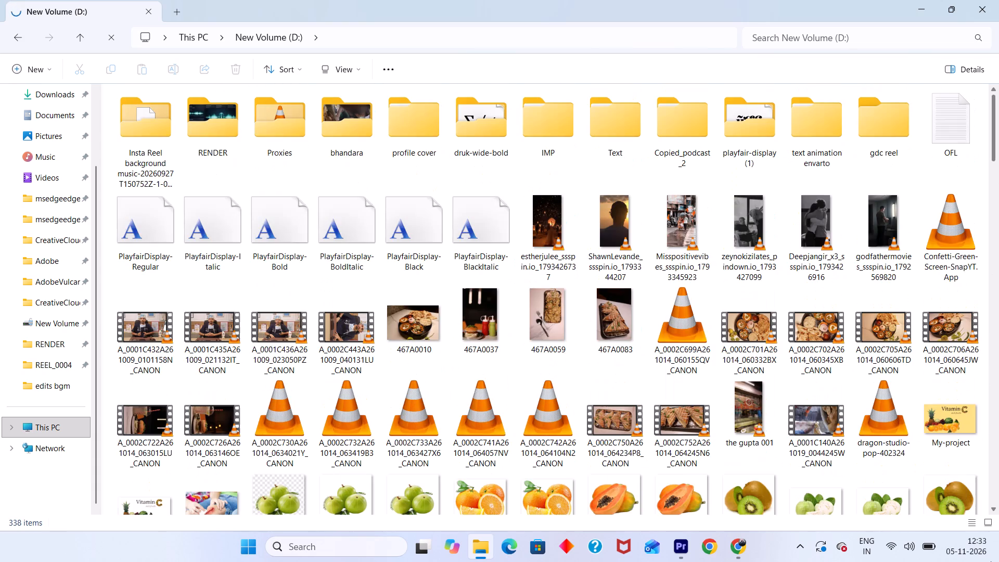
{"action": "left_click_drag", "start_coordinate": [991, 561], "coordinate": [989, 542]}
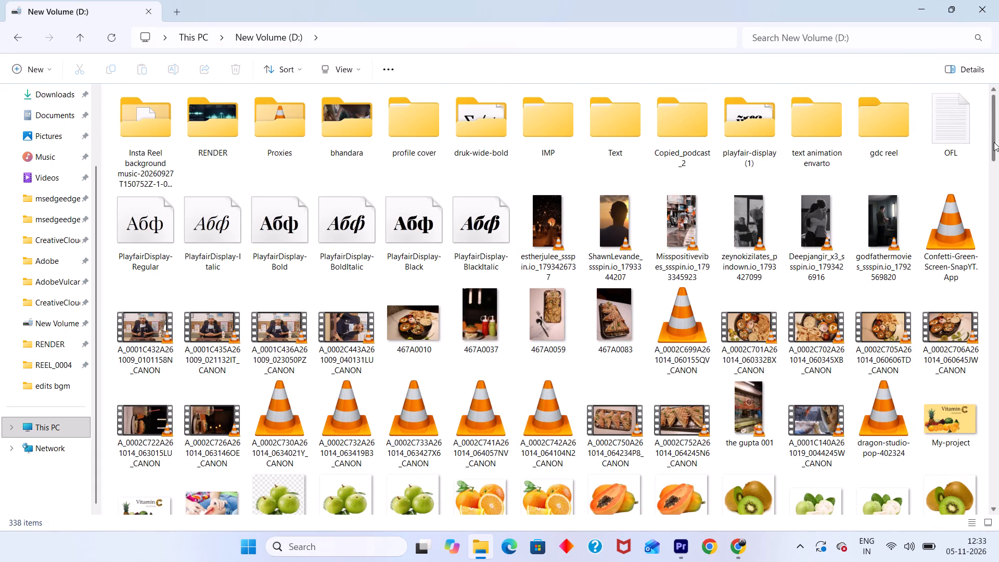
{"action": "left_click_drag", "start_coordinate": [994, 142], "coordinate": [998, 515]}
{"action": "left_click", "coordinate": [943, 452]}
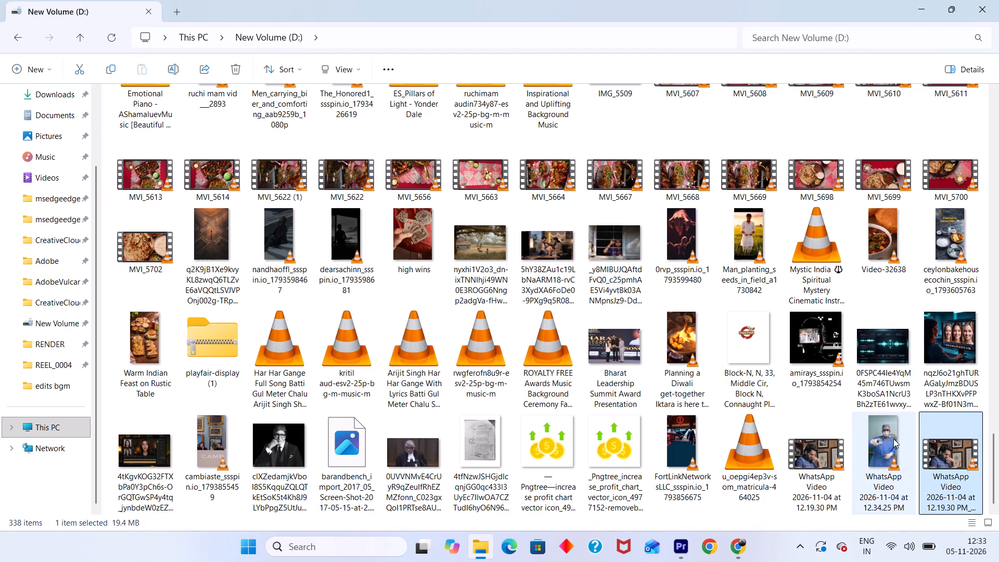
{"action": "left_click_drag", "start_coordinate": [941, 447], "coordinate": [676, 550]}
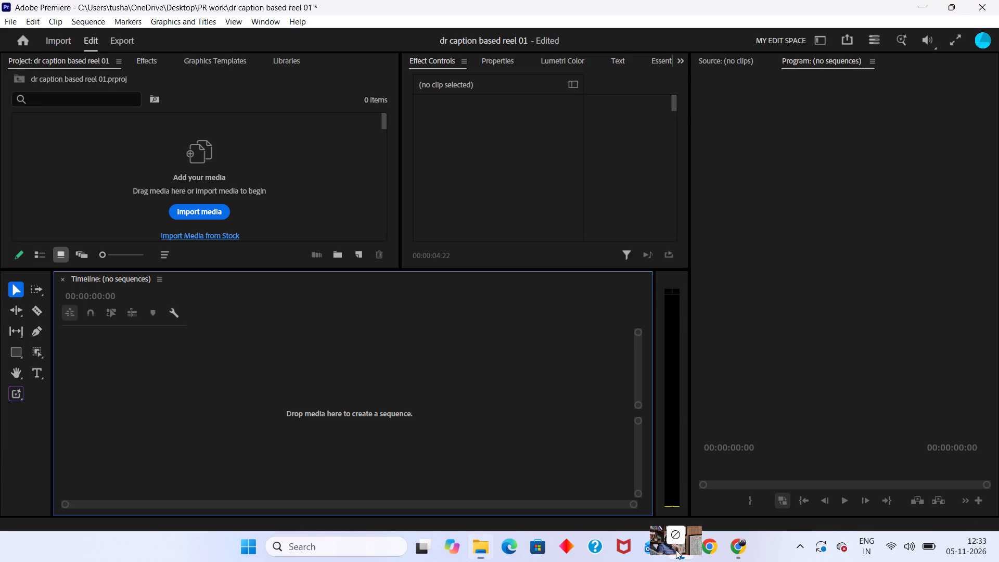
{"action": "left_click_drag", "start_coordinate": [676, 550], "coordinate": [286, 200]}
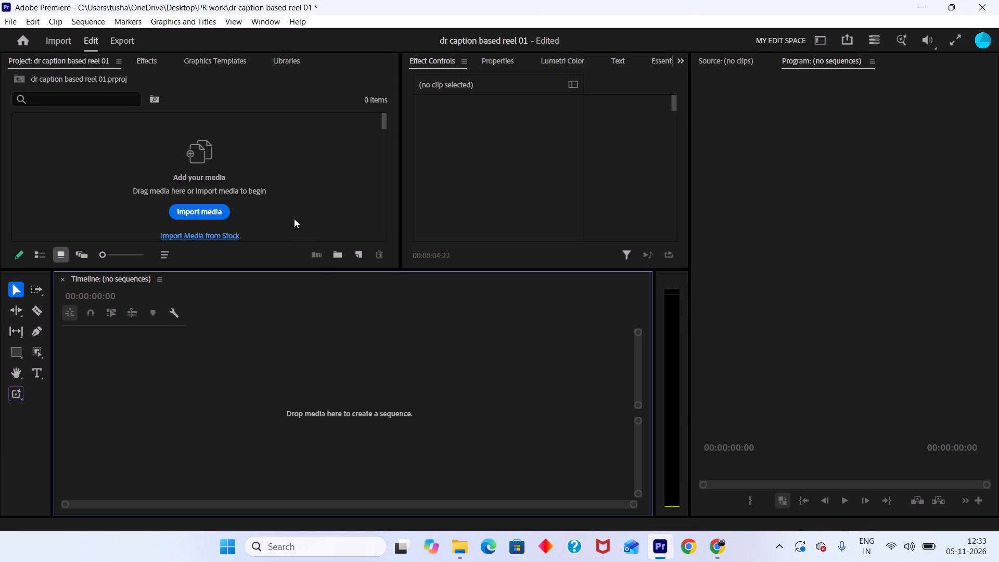
Import "WhatsApp Video 2026-11-04 at 12.19.30 PM_2K_upscaled" from New Volume (D:) into the project.
{"action": "left_click", "coordinate": [217, 213]}
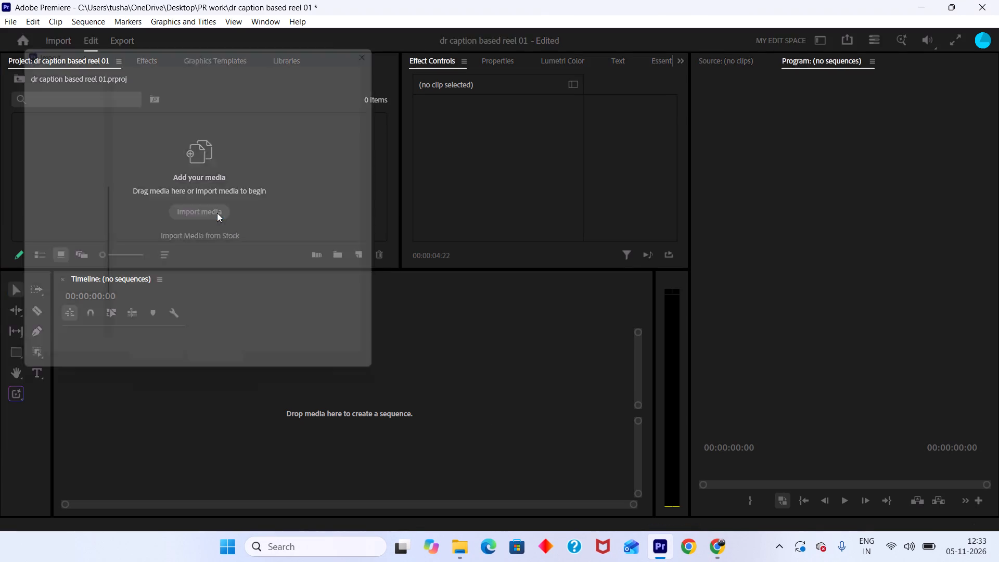
{"action": "scroll", "coordinate": [47, 260], "scroll_direction": "down", "scroll_amount": 3}
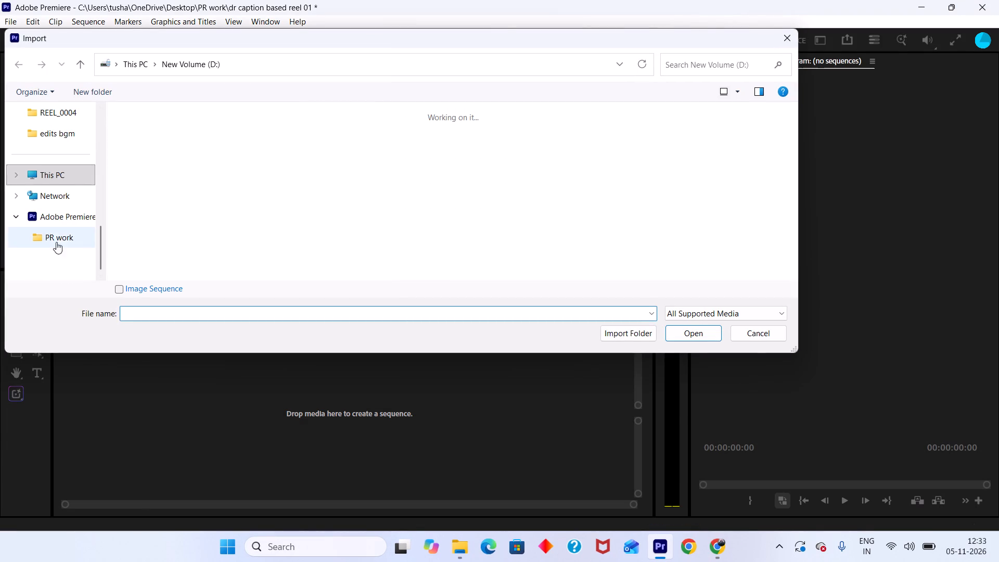
{"action": "scroll", "coordinate": [56, 234], "scroll_direction": "up", "scroll_amount": 5}
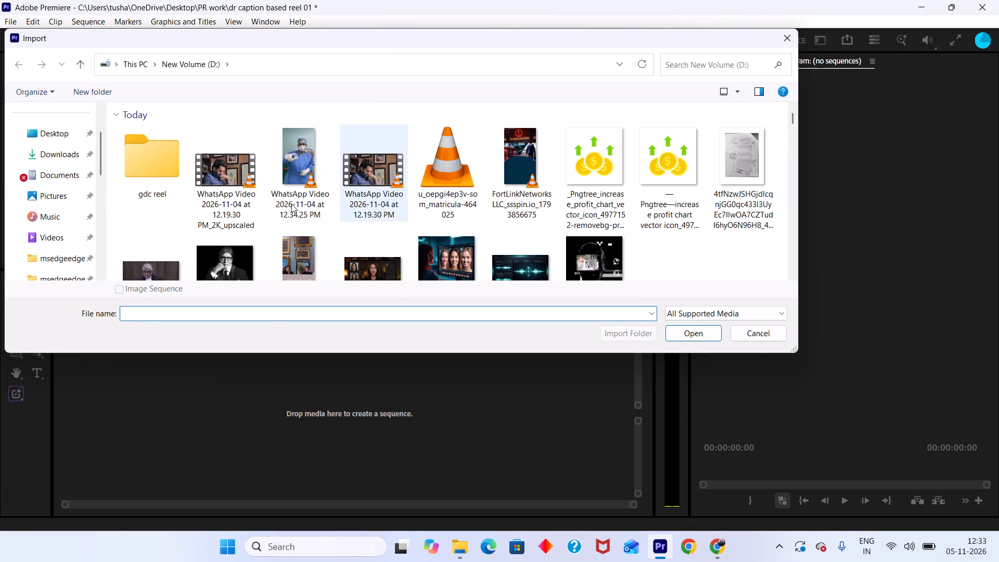
{"action": "left_click", "coordinate": [240, 185]}
{"action": "left_click", "coordinate": [702, 330]}
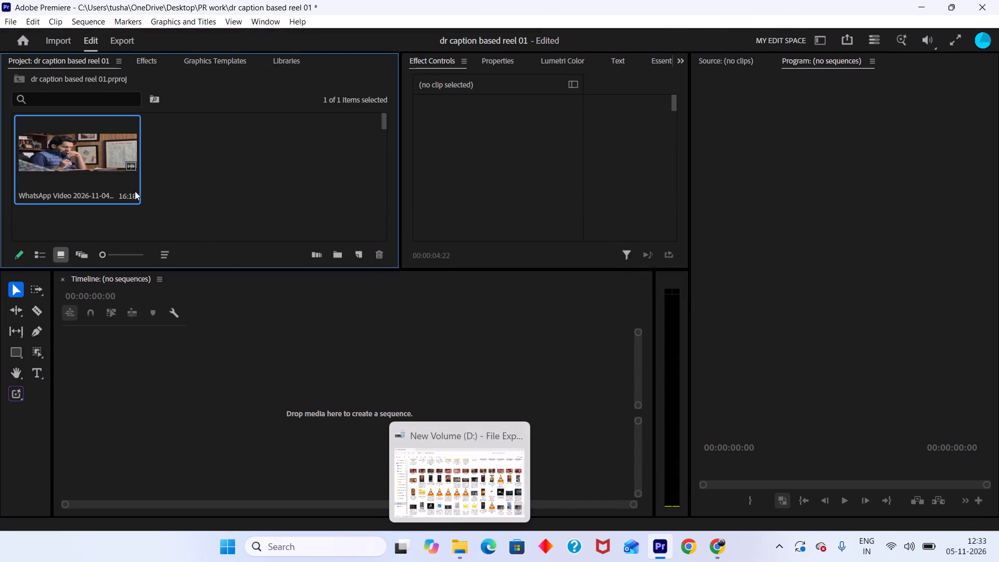
Create a sequence from the imported 2K_upscaled clip and move the playhead to about 00:00:04:28.
{"action": "left_click_drag", "start_coordinate": [114, 175], "coordinate": [203, 378]}
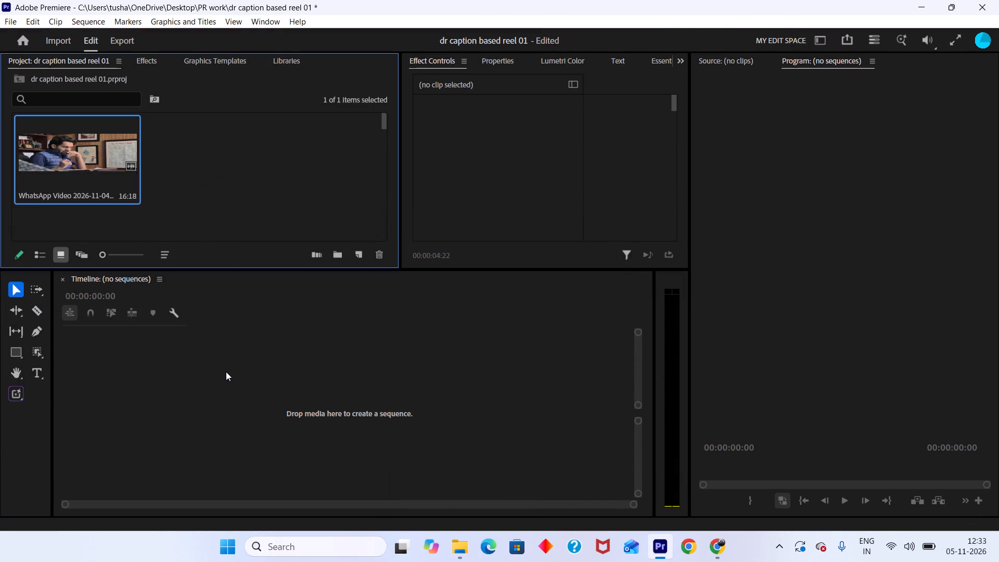
{"action": "left_click_drag", "start_coordinate": [74, 150], "coordinate": [145, 433]}
{"action": "left_click_drag", "start_coordinate": [194, 306], "coordinate": [195, 306]}
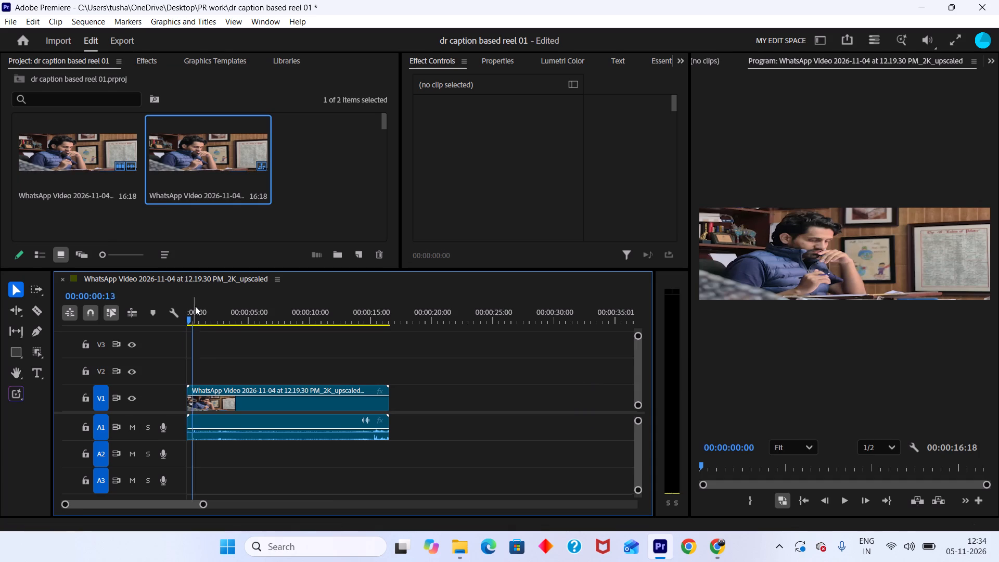
{"action": "left_click_drag", "start_coordinate": [195, 306], "coordinate": [249, 321]}
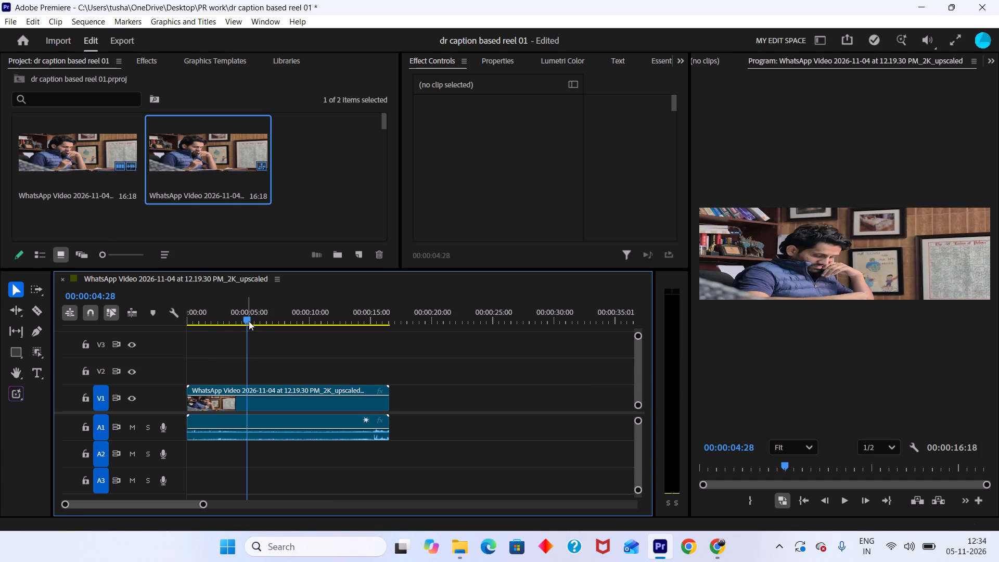
Open the sequence settings of the 2K_upscaled sequence.
{"action": "left_click", "coordinate": [80, 23]}
{"action": "left_click", "coordinate": [188, 30]}
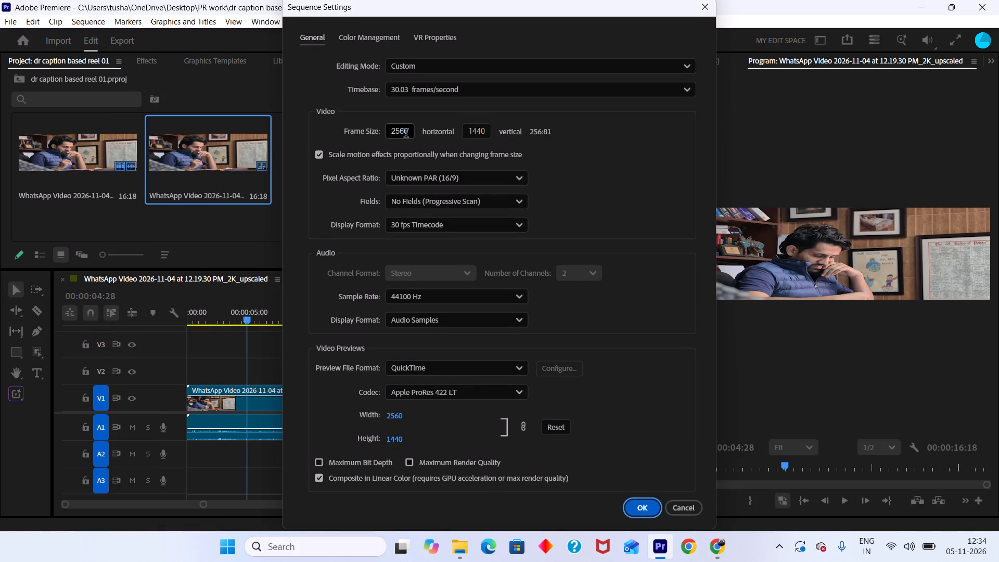
Set the sequence frame size to 1080 horizontal by 1920 vertical.
{"action": "double_click", "coordinate": [406, 134]}
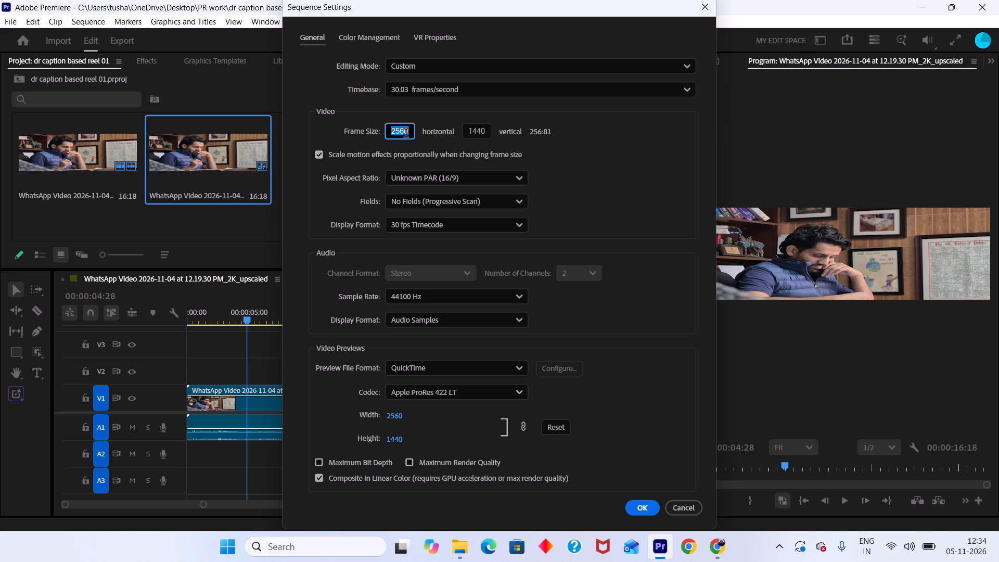
{"action": "type", "text": "10"}
{"action": "type", "text": "80"}
{"action": "double_click", "coordinate": [484, 130]}
{"action": "type", "text": "1920"}
{"action": "key", "text": "Return"}
{"action": "key", "text": "Return"}
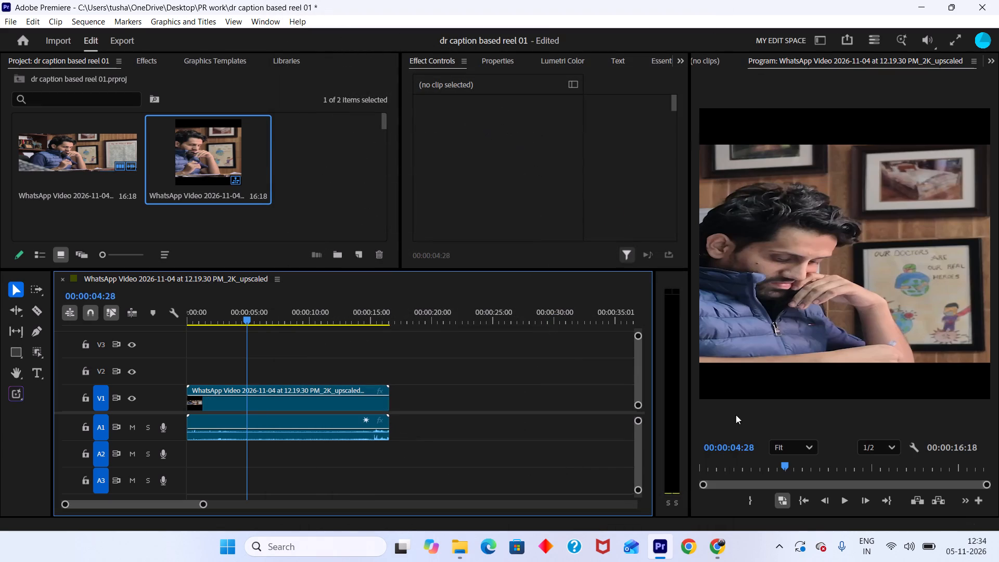
Review the sequence settings and view the whole frame fitted in the program preview.
{"action": "left_click", "coordinate": [796, 446]}
{"action": "left_click", "coordinate": [784, 266]}
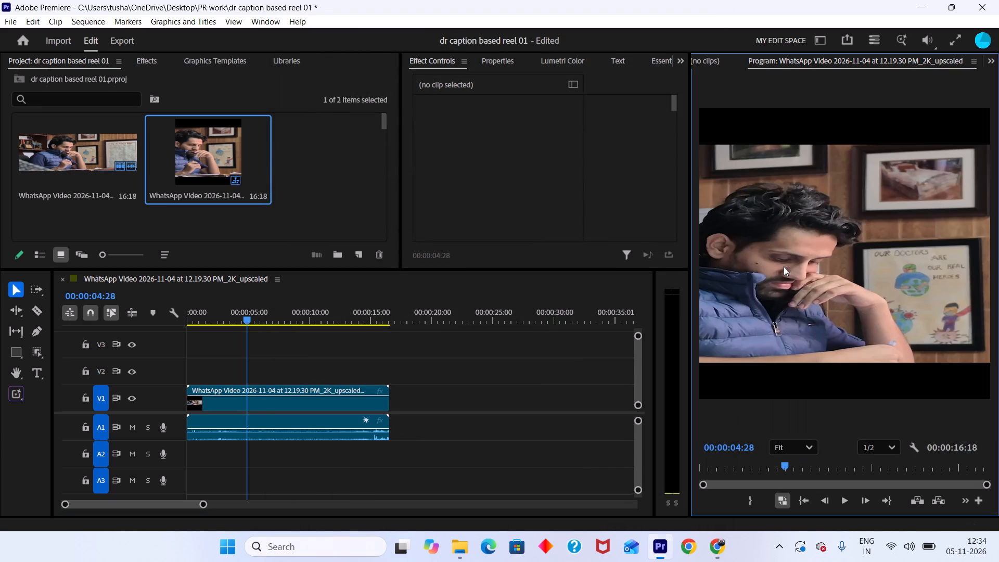
{"action": "left_click", "coordinate": [97, 19]}
{"action": "left_click", "coordinate": [145, 36]}
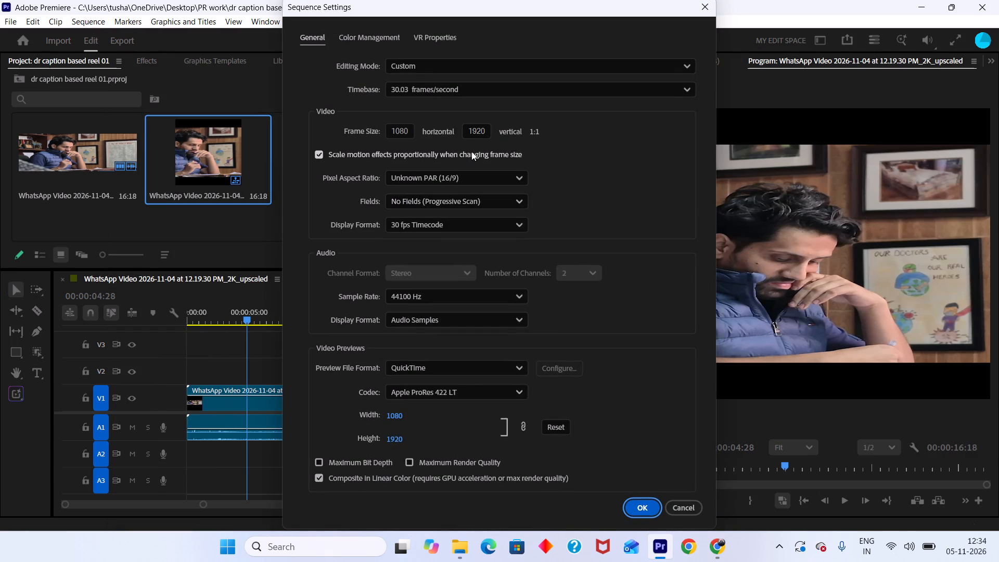
{"action": "left_click", "coordinate": [648, 506]}
{"action": "scroll", "coordinate": [791, 305], "scroll_direction": "down", "scroll_amount": 3}
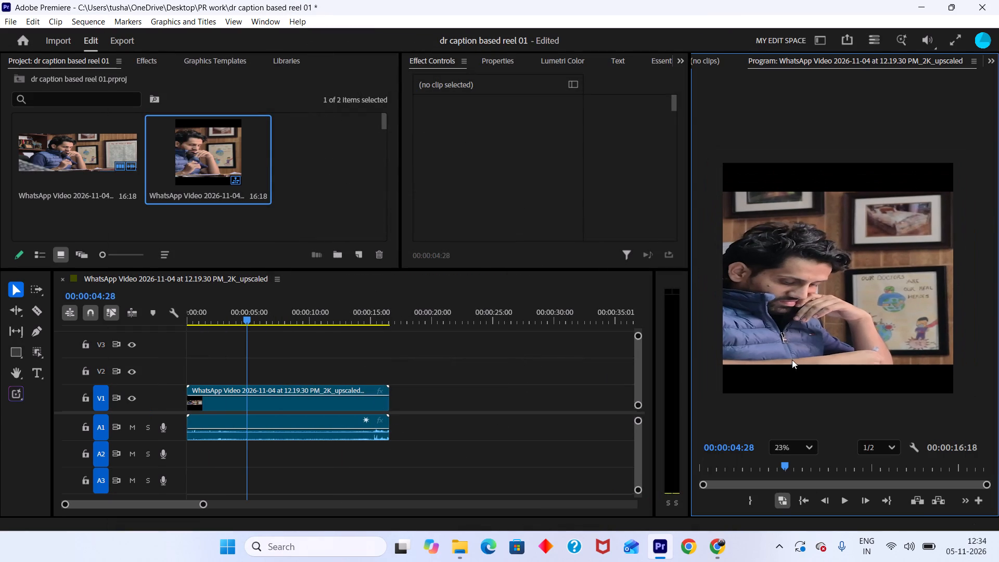
{"action": "left_click", "coordinate": [805, 453]}
{"action": "left_click", "coordinate": [786, 258]}
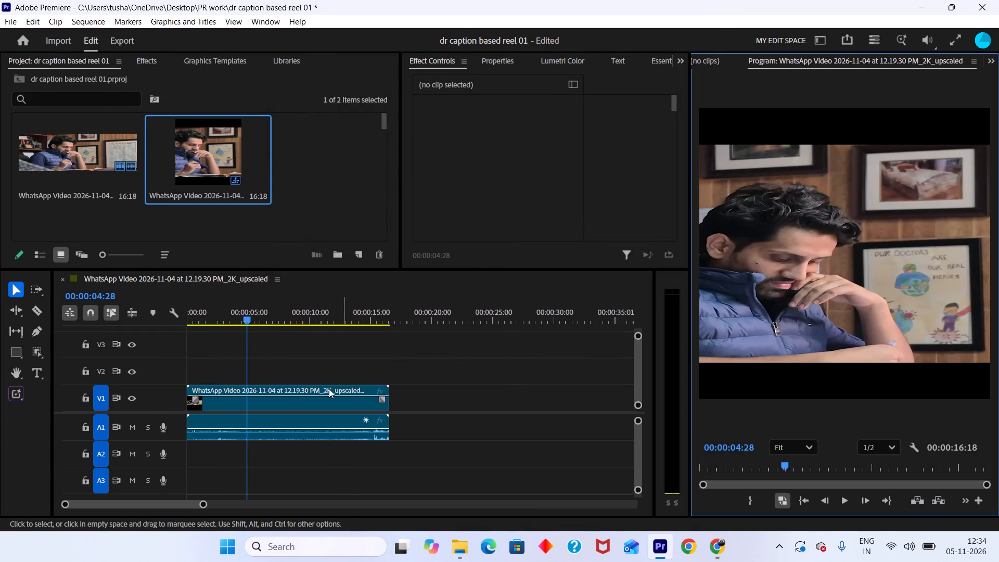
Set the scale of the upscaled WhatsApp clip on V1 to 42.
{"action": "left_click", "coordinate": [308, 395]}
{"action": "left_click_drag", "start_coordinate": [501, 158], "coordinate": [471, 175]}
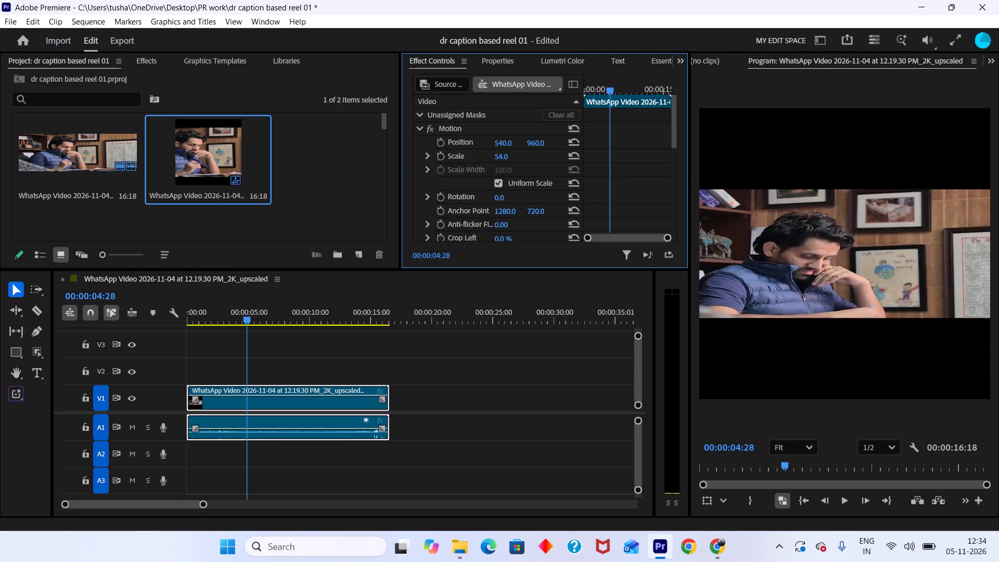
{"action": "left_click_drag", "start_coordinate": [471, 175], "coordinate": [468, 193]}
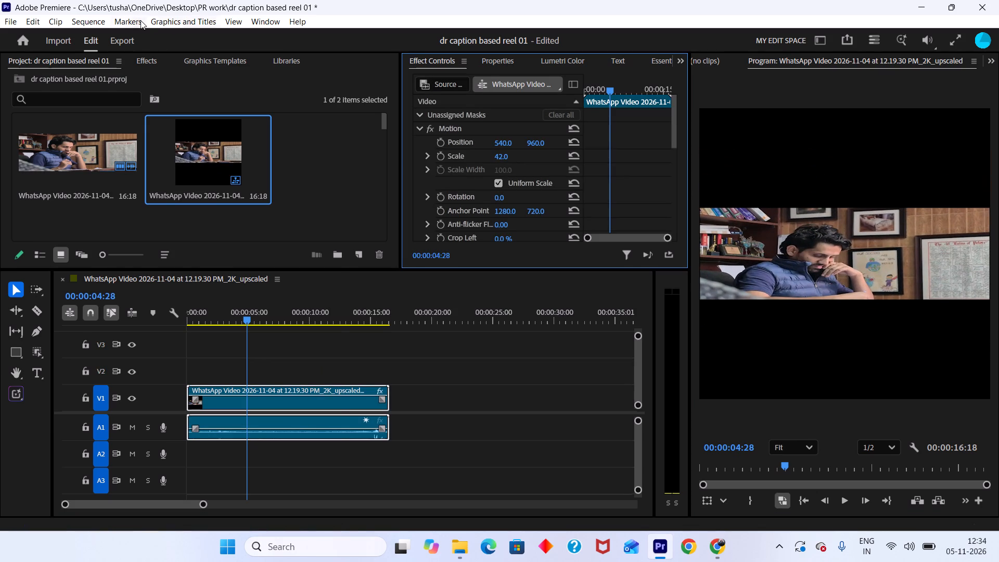
Set the sequence's horizontal frame size to 1920 with motion effects scaling proportionally, and accept deleting the previews.
{"action": "left_click", "coordinate": [98, 21]}
{"action": "left_click", "coordinate": [132, 33]}
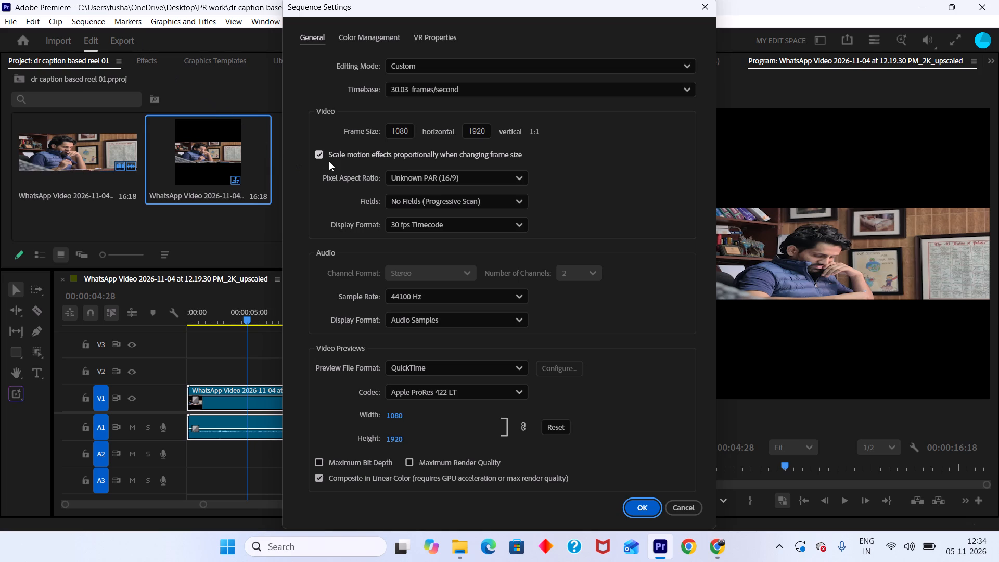
{"action": "left_click", "coordinate": [318, 152]}
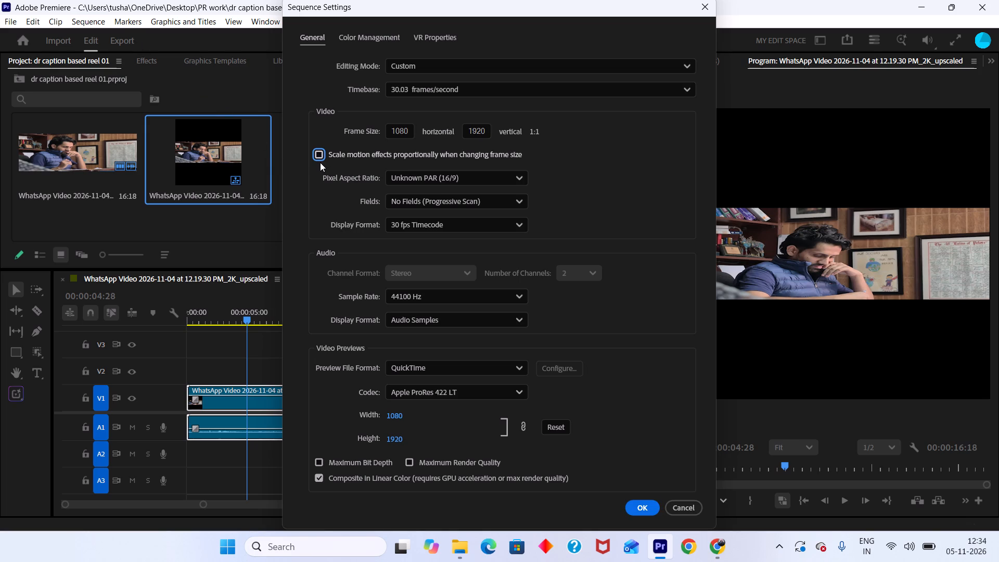
{"action": "left_click", "coordinate": [318, 159]}
{"action": "double_click", "coordinate": [405, 133]}
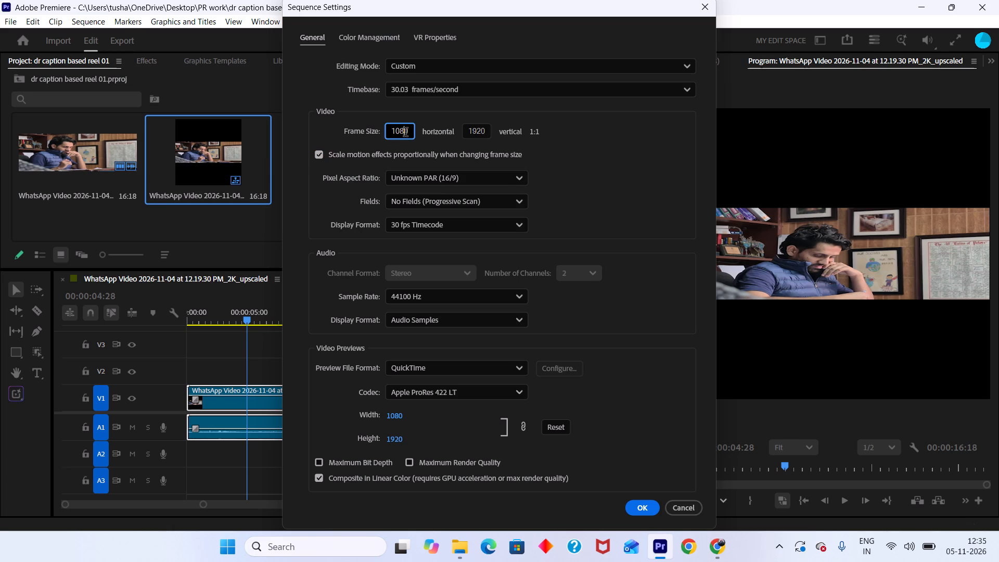
{"action": "key", "text": "1"}
{"action": "type", "text": "920"}
{"action": "left_click", "coordinate": [482, 122]}
{"action": "double_click", "coordinate": [475, 132]}
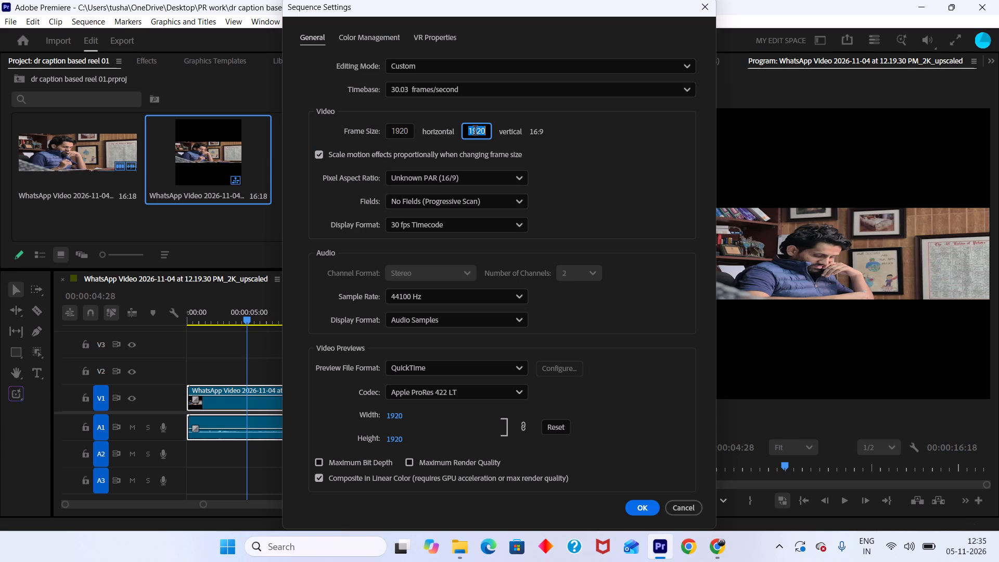
{"action": "left_click", "coordinate": [609, 217]}
{"action": "left_click", "coordinate": [635, 506]}
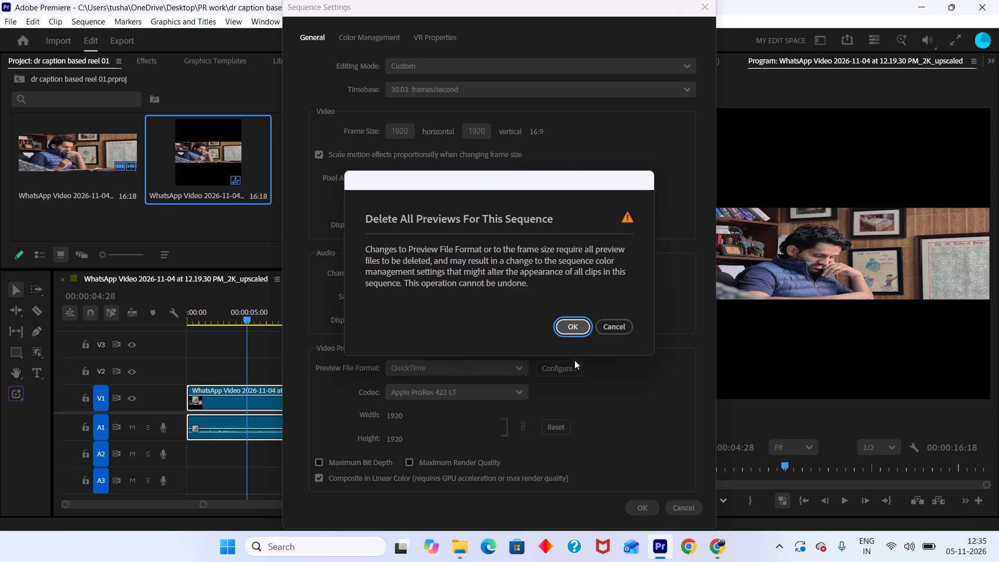
{"action": "left_click", "coordinate": [570, 334]}
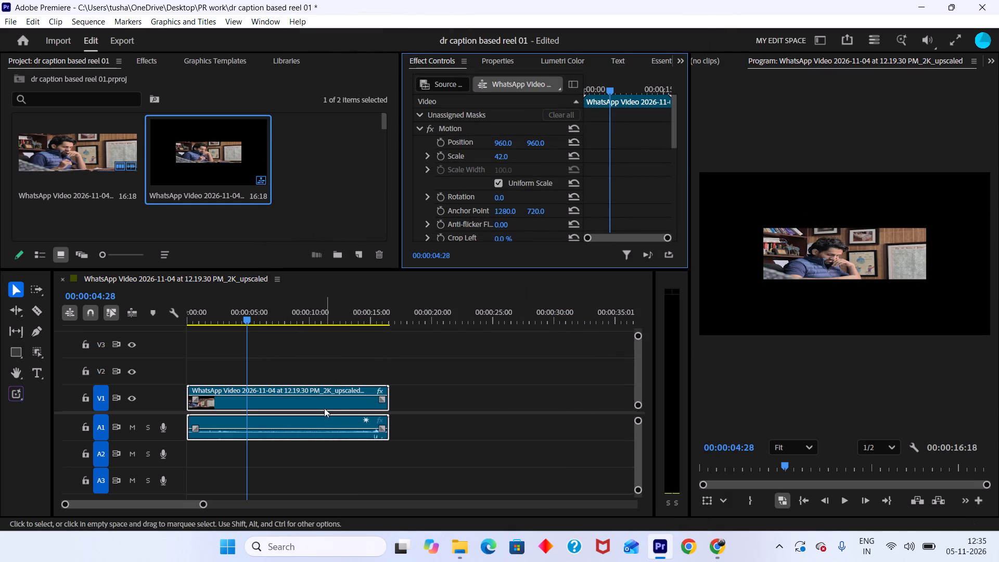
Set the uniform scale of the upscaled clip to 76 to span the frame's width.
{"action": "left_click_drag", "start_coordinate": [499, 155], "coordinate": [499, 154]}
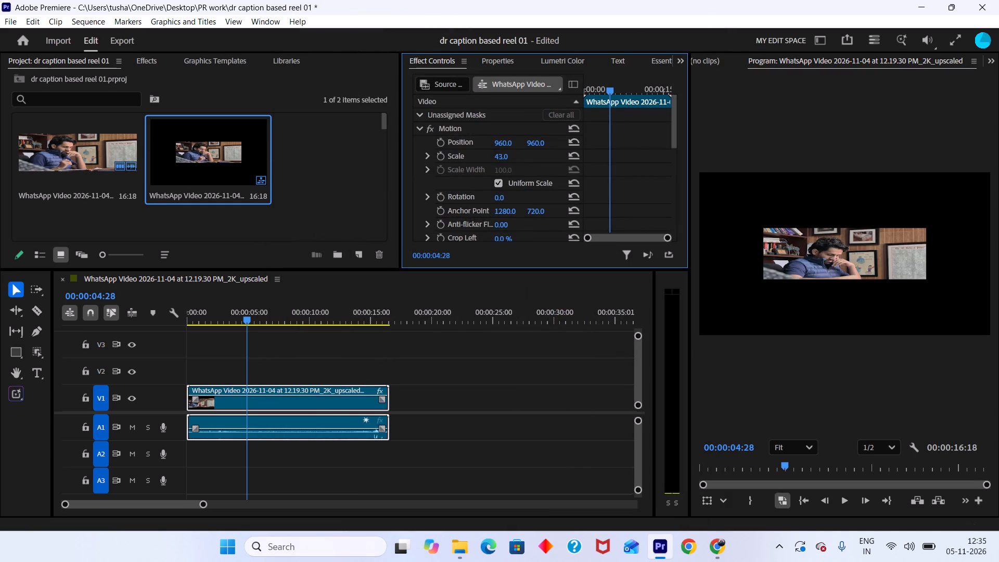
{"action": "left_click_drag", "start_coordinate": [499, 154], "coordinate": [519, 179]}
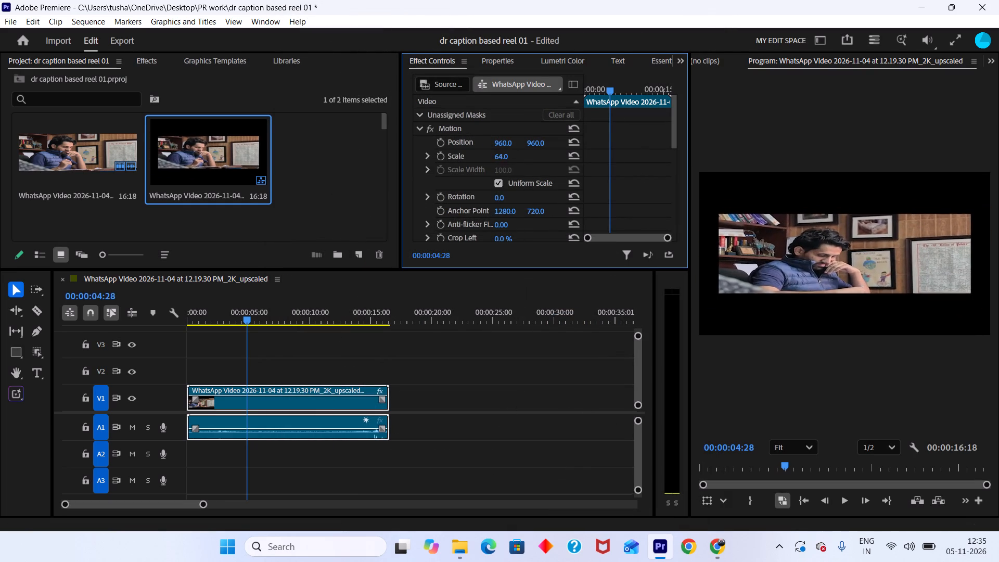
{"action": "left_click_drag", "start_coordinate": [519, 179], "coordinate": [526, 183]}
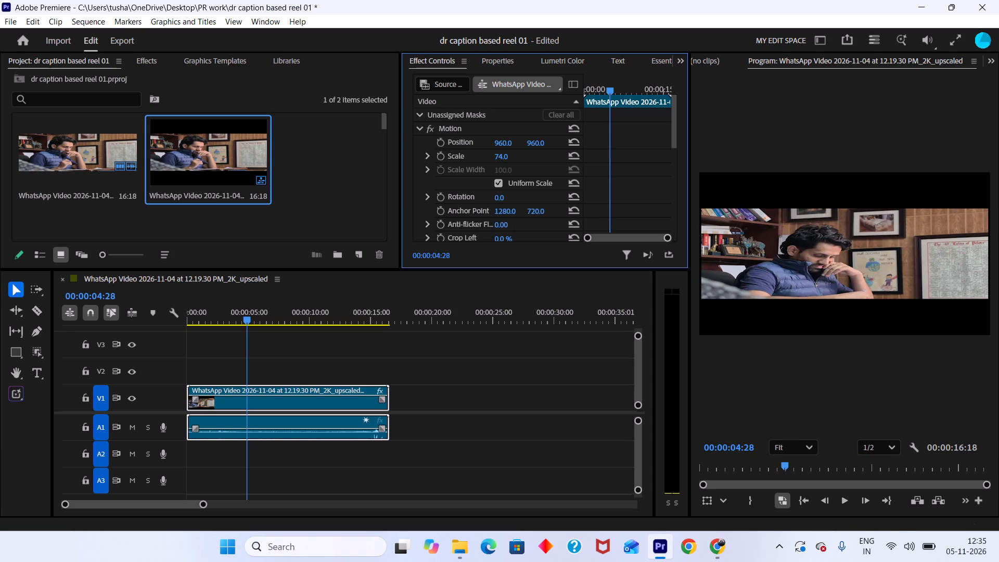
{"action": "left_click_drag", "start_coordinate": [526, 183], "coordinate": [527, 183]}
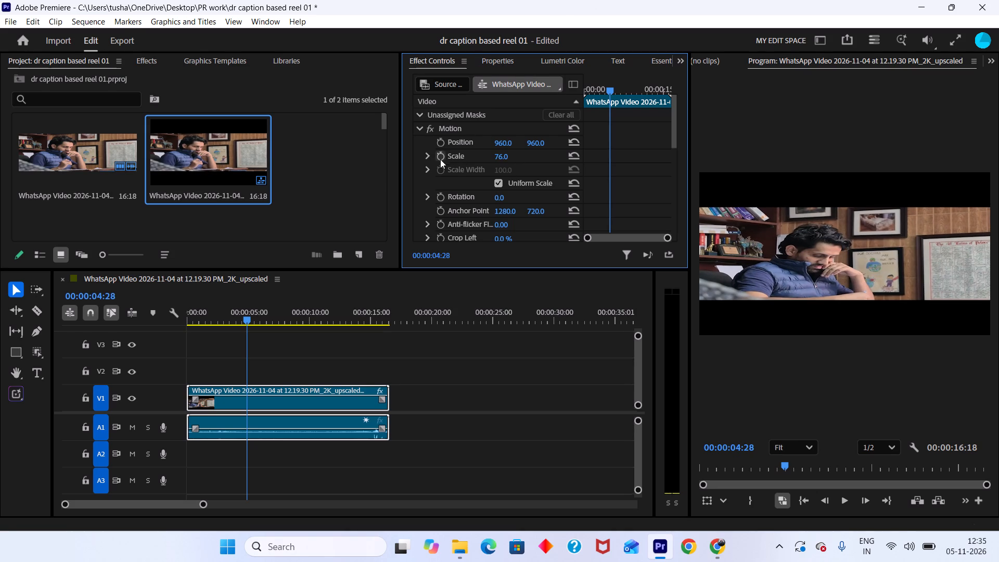
Disable Uniform Scale for the clip, then set Scale Width to 76 and Scale Height to 134 to fill the frame.
{"action": "left_click", "coordinate": [428, 159]}
{"action": "left_click", "coordinate": [498, 205]}
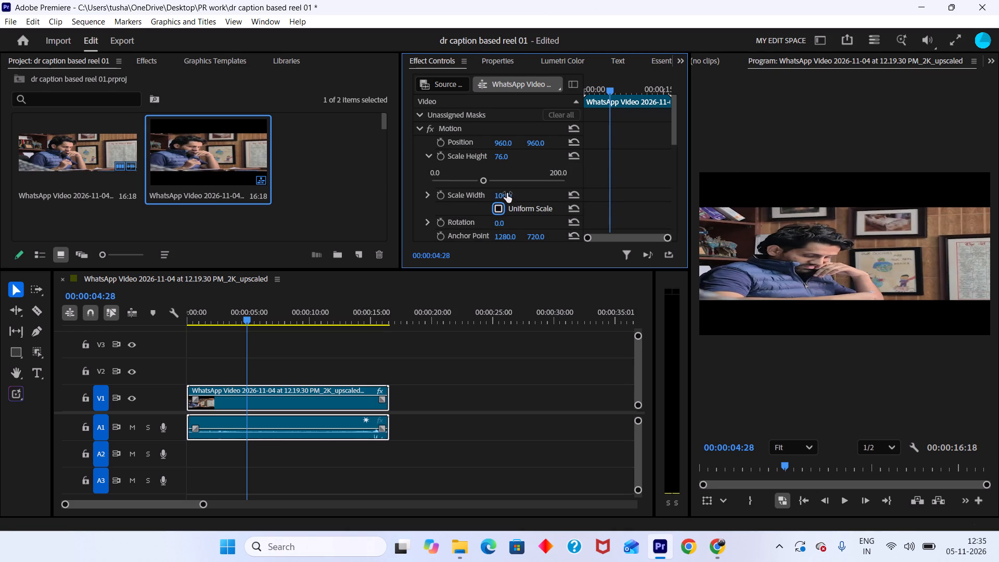
{"action": "left_click_drag", "start_coordinate": [507, 193], "coordinate": [492, 203]}
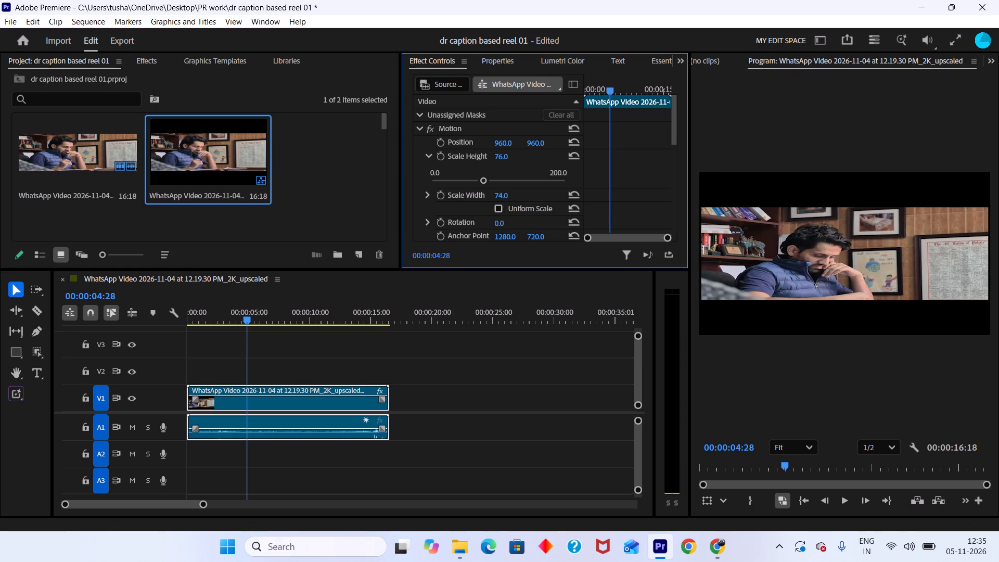
{"action": "left_click_drag", "start_coordinate": [492, 203], "coordinate": [493, 205]}
{"action": "left_click_drag", "start_coordinate": [493, 205], "coordinate": [494, 205]}
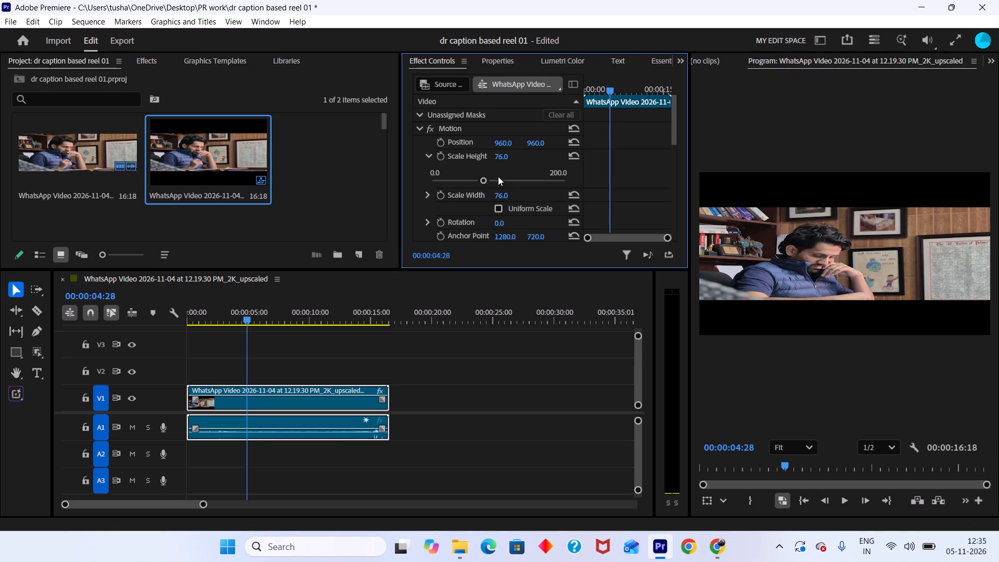
{"action": "left_click_drag", "start_coordinate": [504, 158], "coordinate": [536, 164]}
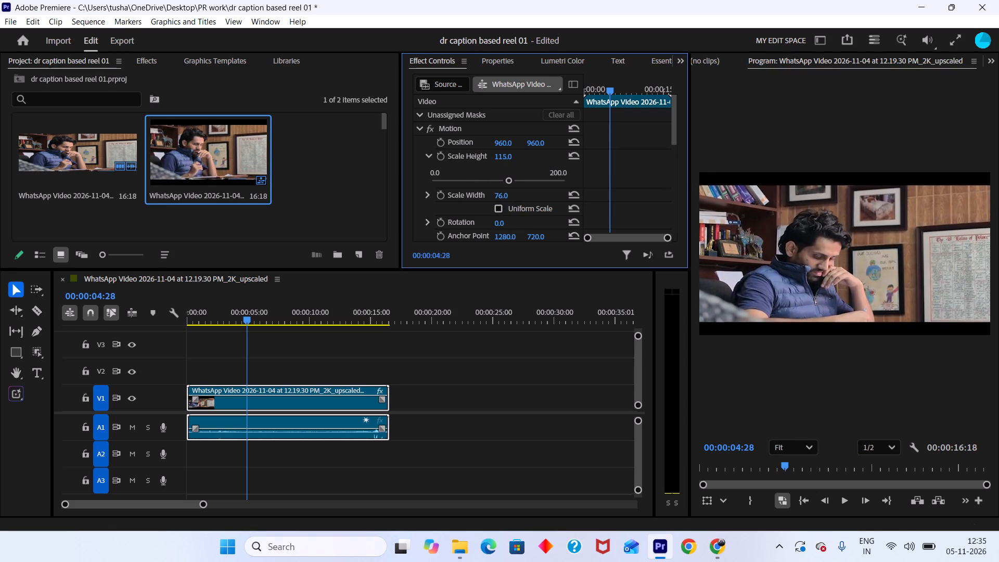
{"action": "left_click_drag", "start_coordinate": [536, 164], "coordinate": [546, 164]}
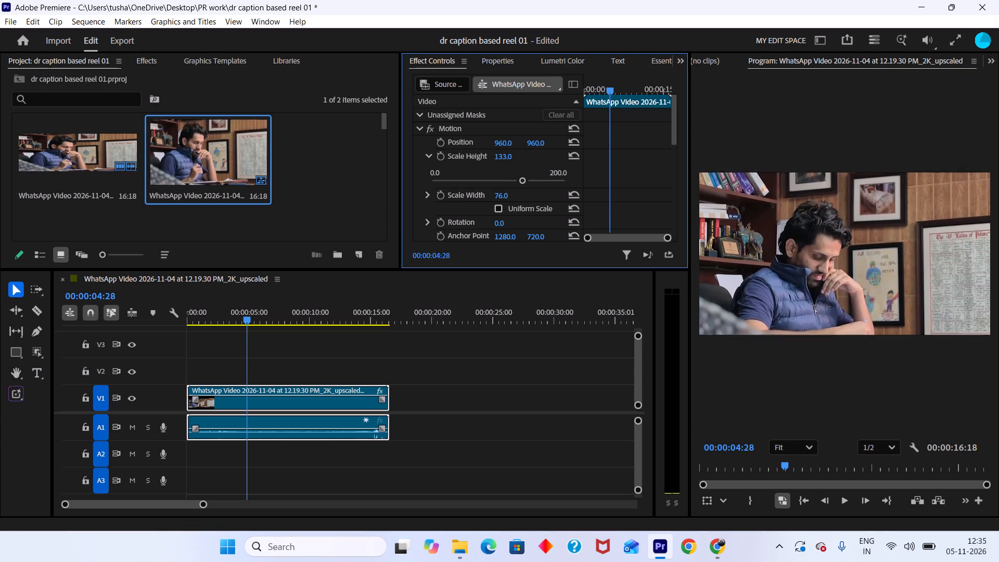
{"action": "left_click_drag", "start_coordinate": [546, 164], "coordinate": [547, 164]}
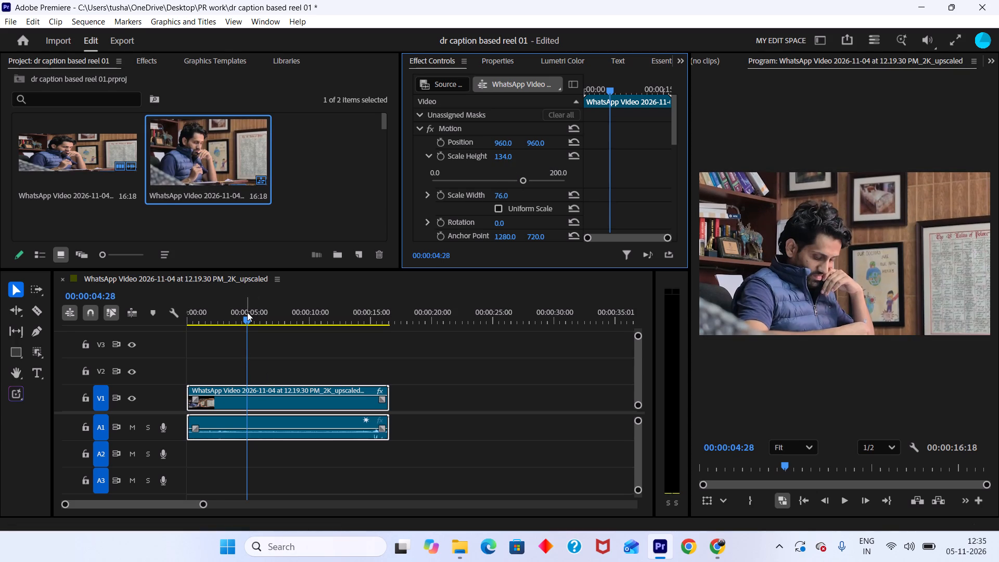
Play the opening of the sequence from the start to check the rescaled clip.
{"action": "left_click_drag", "start_coordinate": [247, 312], "coordinate": [76, 343]}
{"action": "key", "text": "space"}
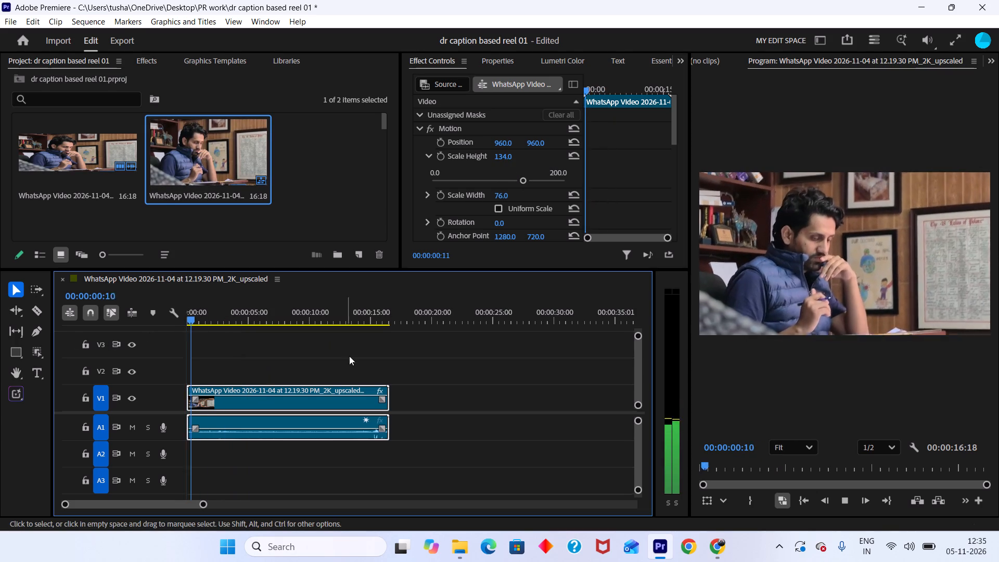
{"action": "key", "text": "space"}
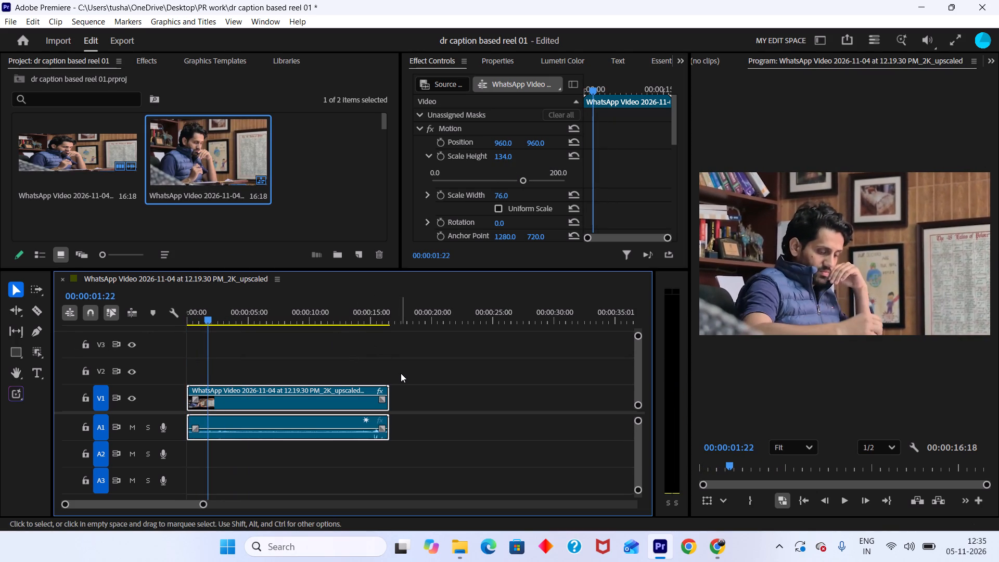
Save the dr caption based reel 01 project.
{"action": "key", "text": "ctrl+s"}
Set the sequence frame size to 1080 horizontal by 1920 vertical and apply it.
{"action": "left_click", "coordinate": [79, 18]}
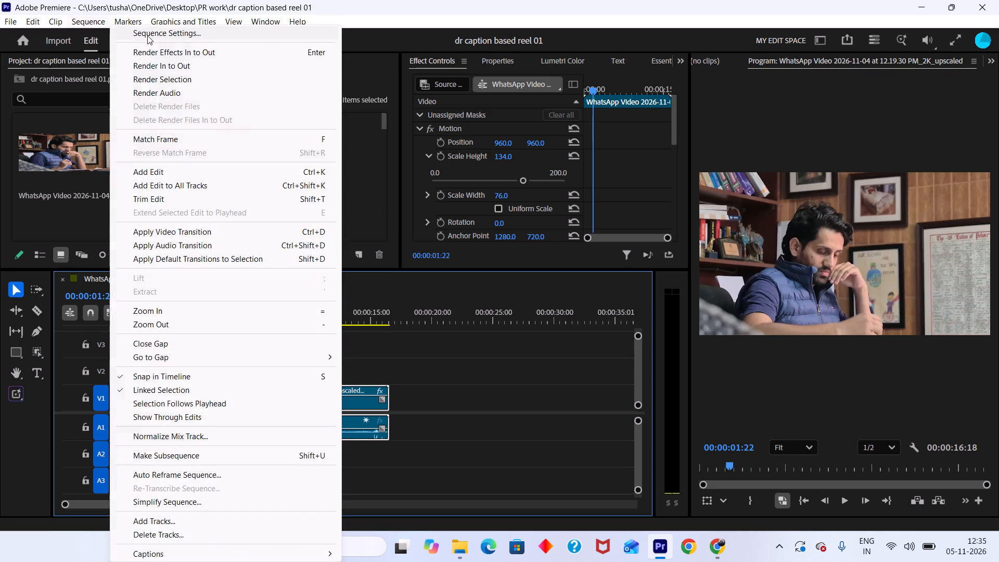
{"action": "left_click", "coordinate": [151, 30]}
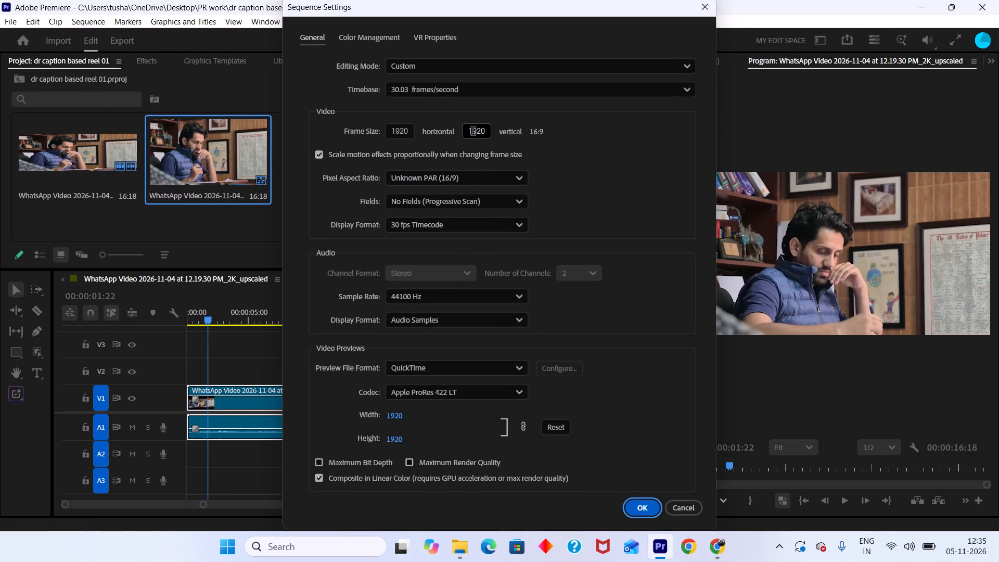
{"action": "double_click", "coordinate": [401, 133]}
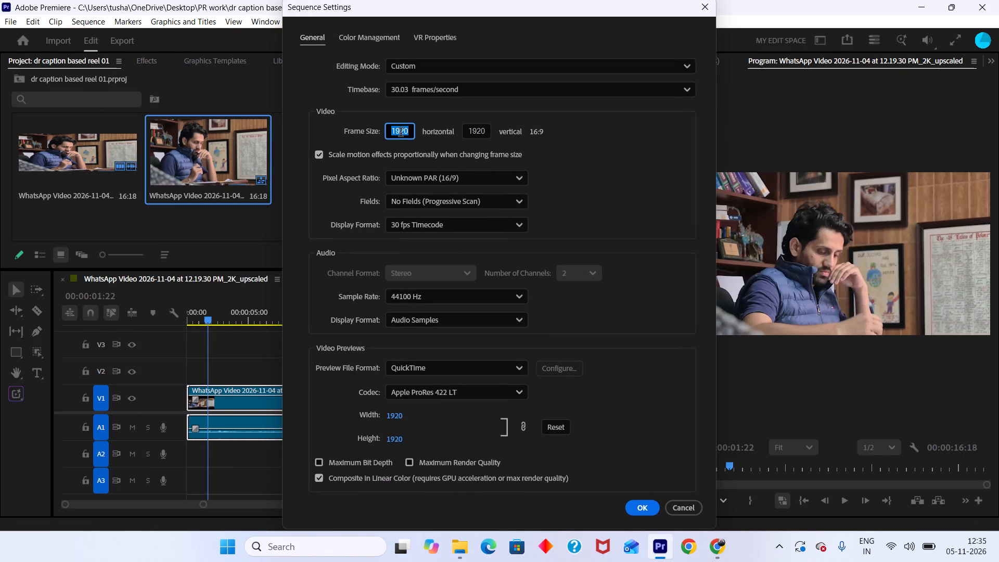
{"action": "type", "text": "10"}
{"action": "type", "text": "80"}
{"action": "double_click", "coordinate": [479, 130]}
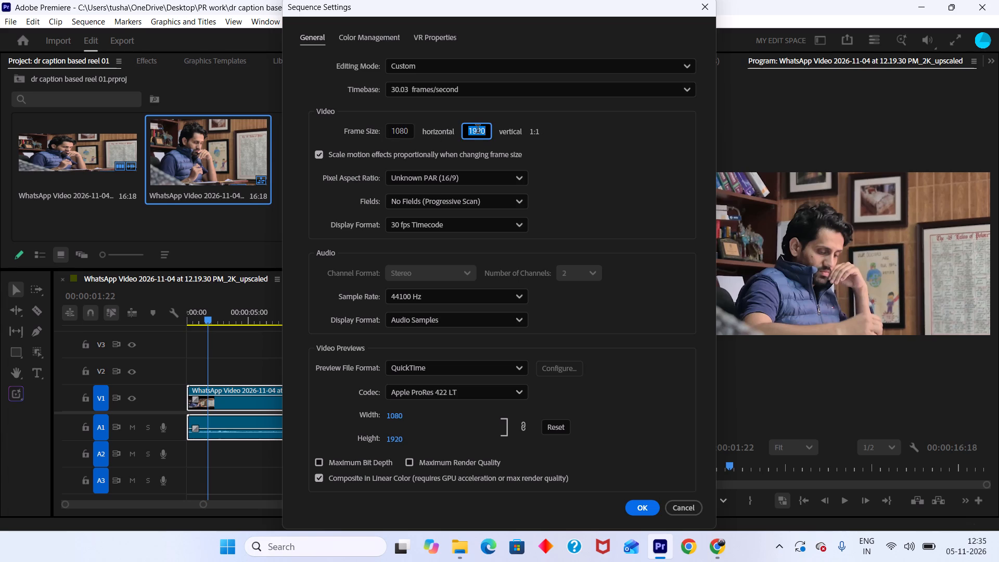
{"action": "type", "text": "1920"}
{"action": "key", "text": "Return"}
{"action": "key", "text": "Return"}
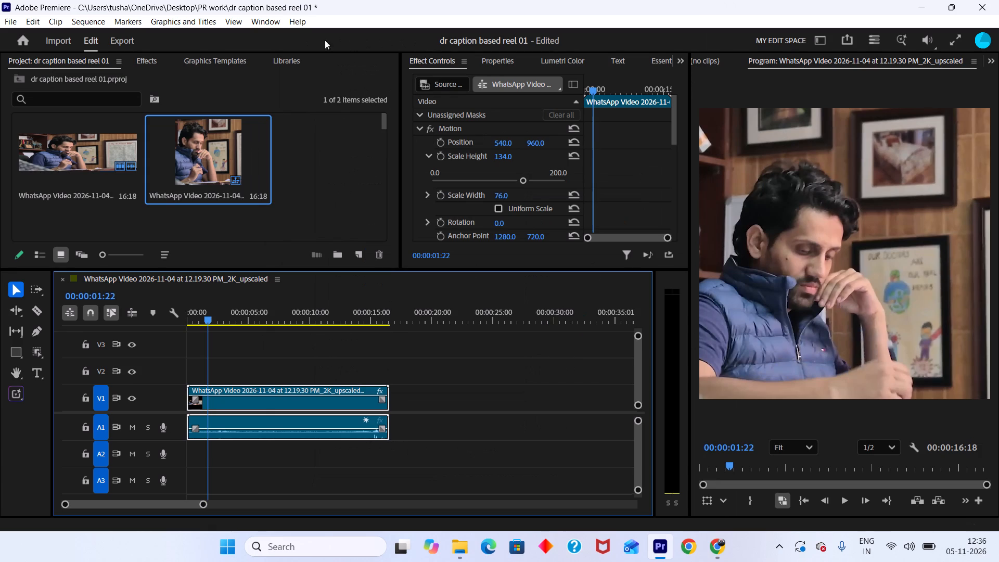
Set the sequence frame size to 1920 horizontal by 1080 vertical.
{"action": "left_click", "coordinate": [91, 19]}
{"action": "left_click", "coordinate": [164, 32]}
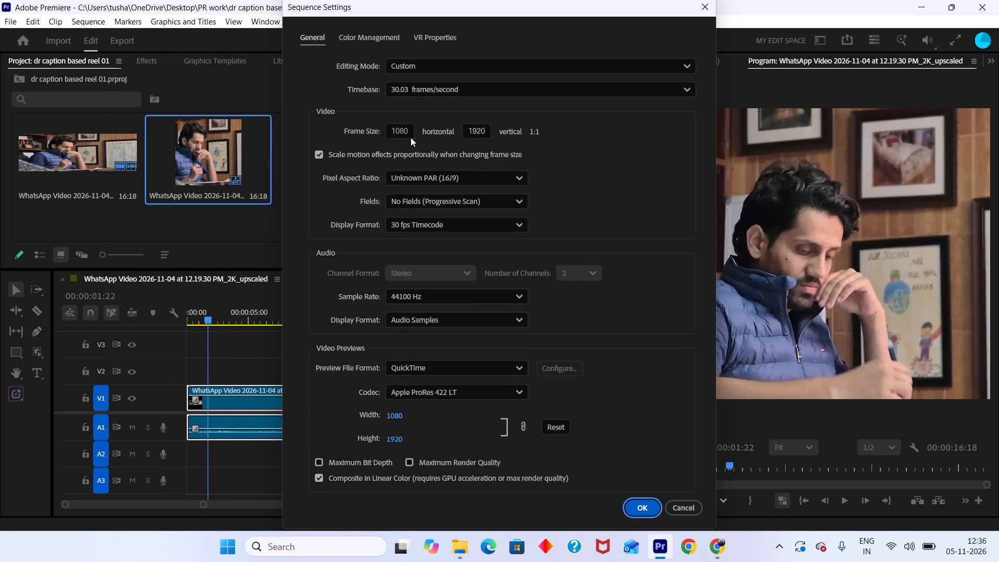
{"action": "double_click", "coordinate": [405, 134]}
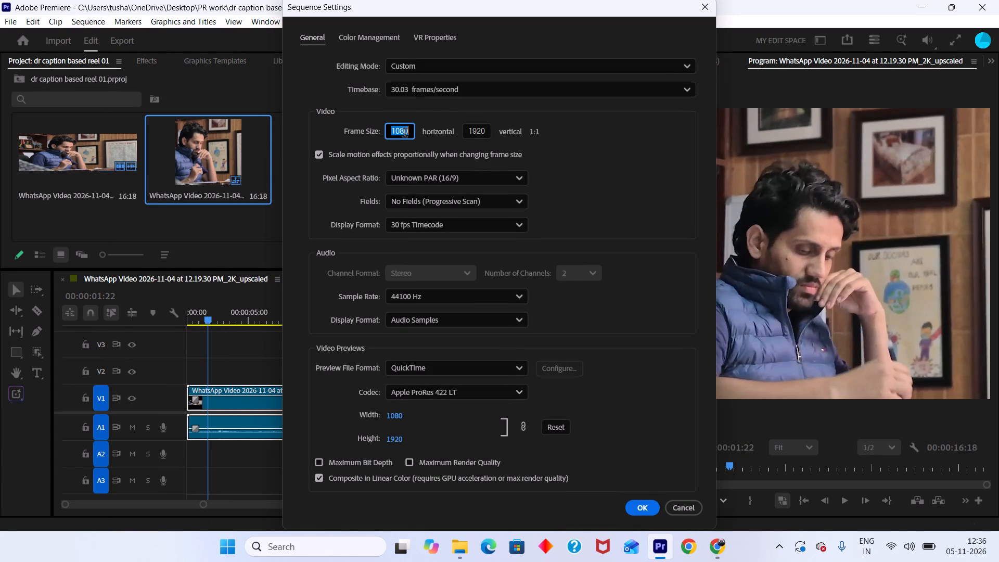
{"action": "type", "text": "1920"}
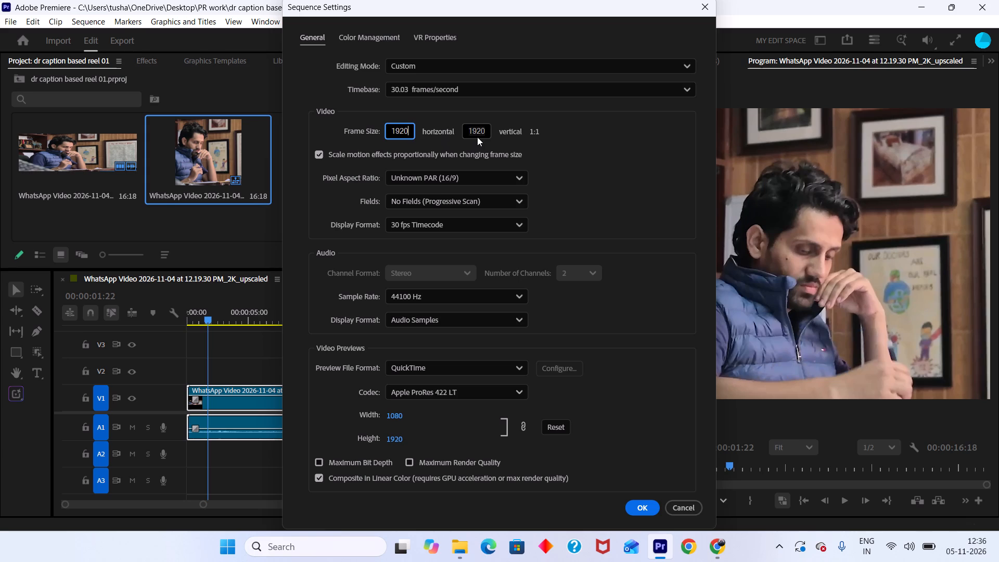
{"action": "left_click", "coordinate": [477, 137]}
{"action": "double_click", "coordinate": [477, 132]}
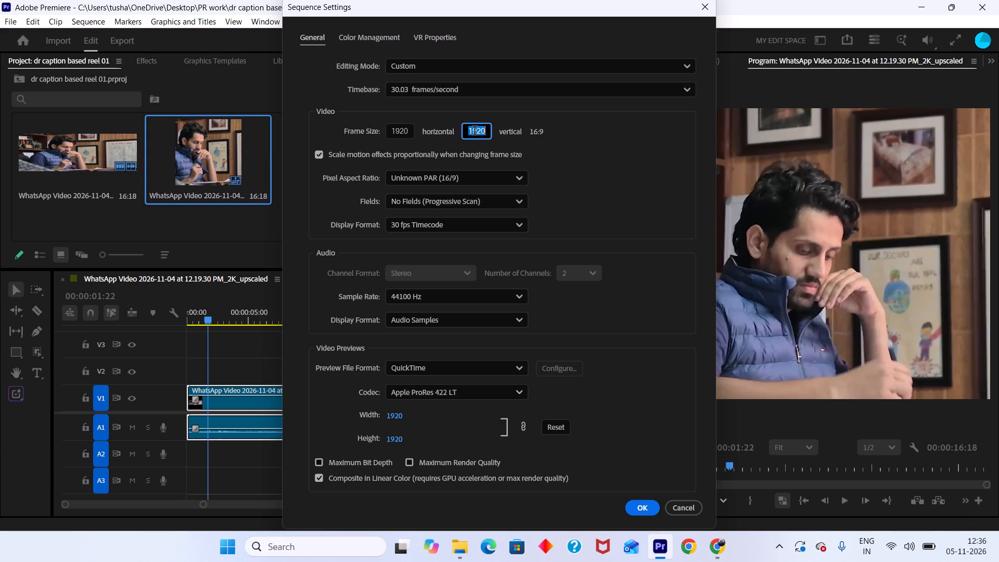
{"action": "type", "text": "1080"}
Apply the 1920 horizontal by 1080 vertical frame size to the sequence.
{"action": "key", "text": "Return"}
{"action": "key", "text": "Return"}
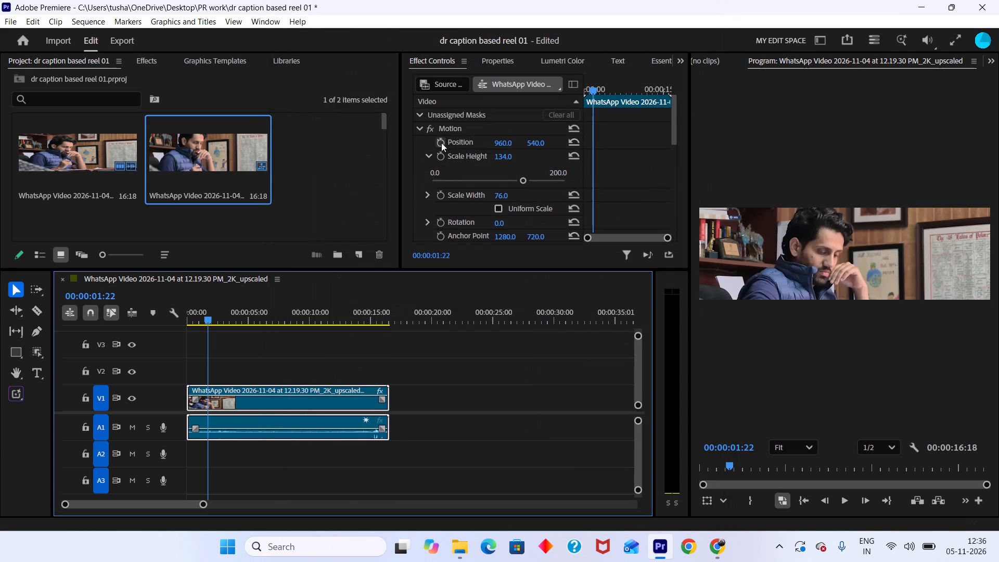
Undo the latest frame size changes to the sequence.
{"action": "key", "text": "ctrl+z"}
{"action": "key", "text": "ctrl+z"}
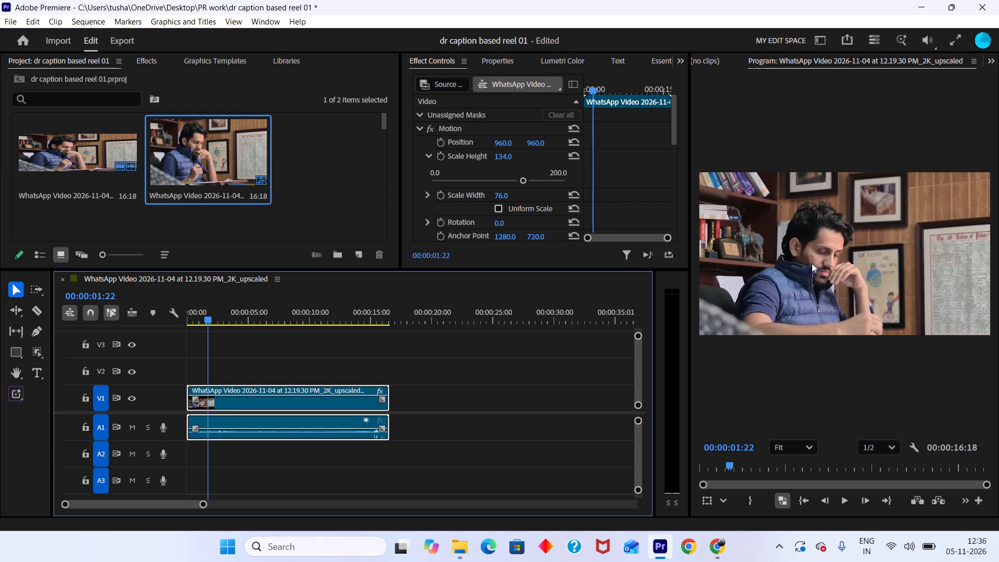
Close Adobe Premiere, answering the prompt about the open project, and relaunch it.
{"action": "left_click", "coordinate": [998, 0]}
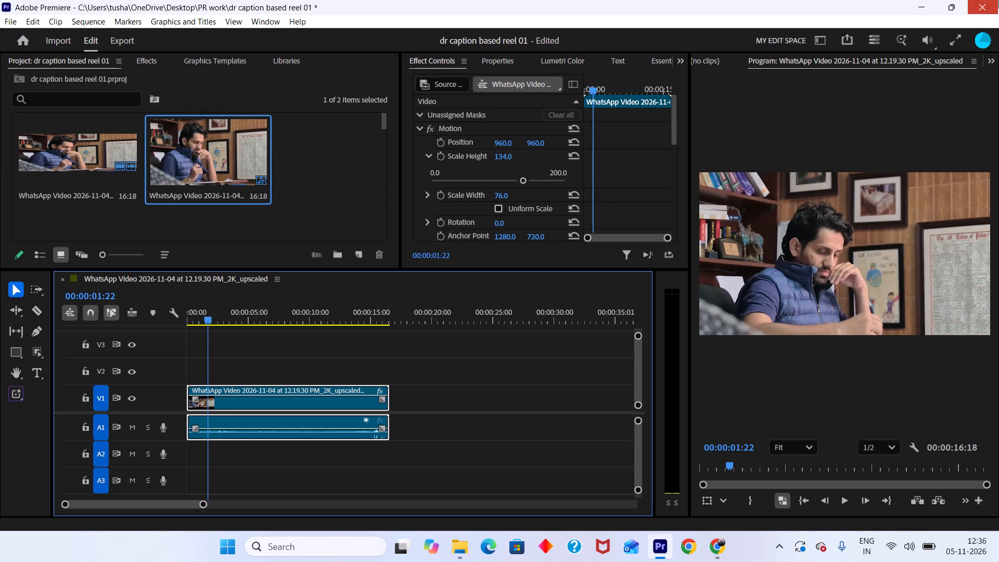
{"action": "left_click", "coordinate": [562, 312]}
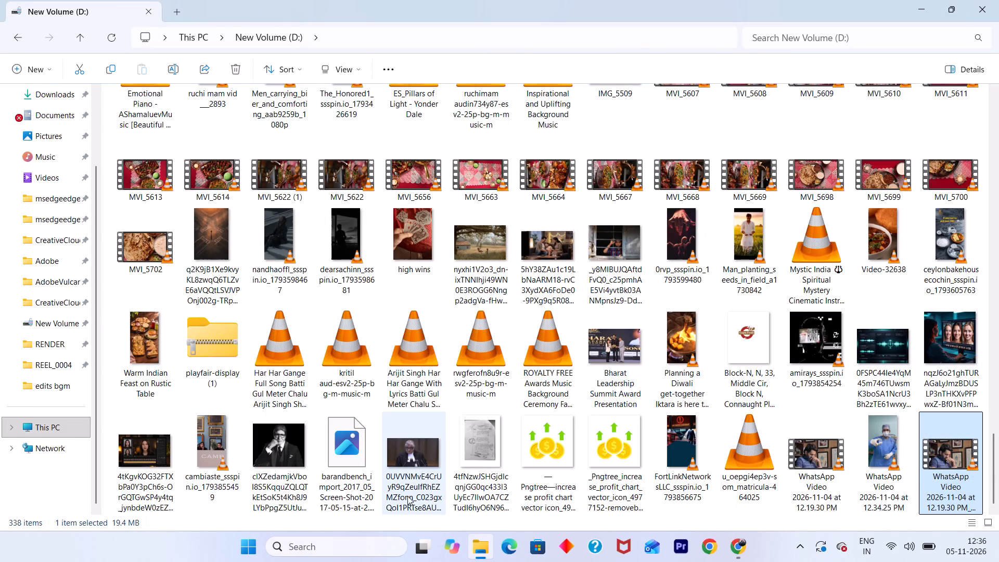
{"action": "left_click", "coordinate": [672, 550]}
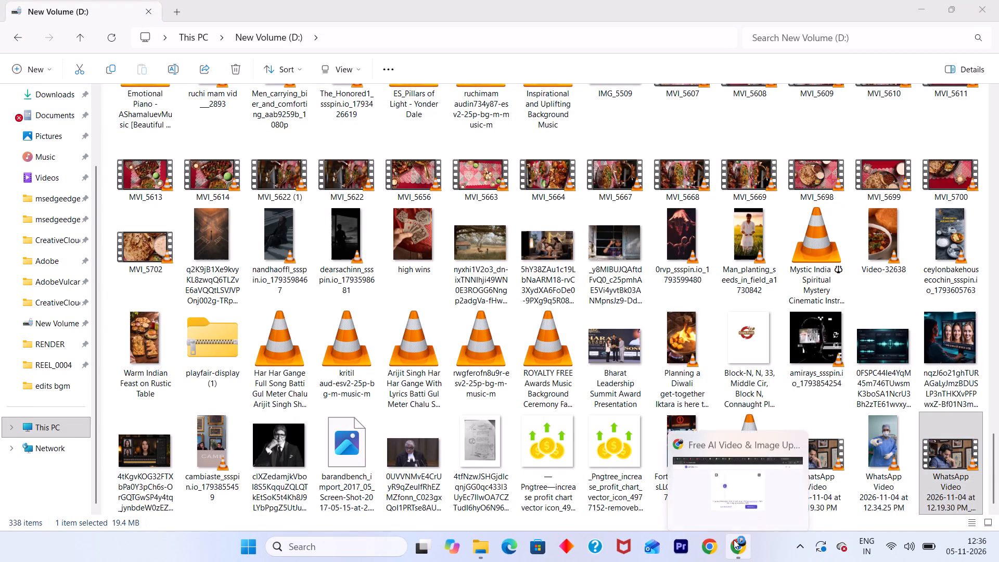
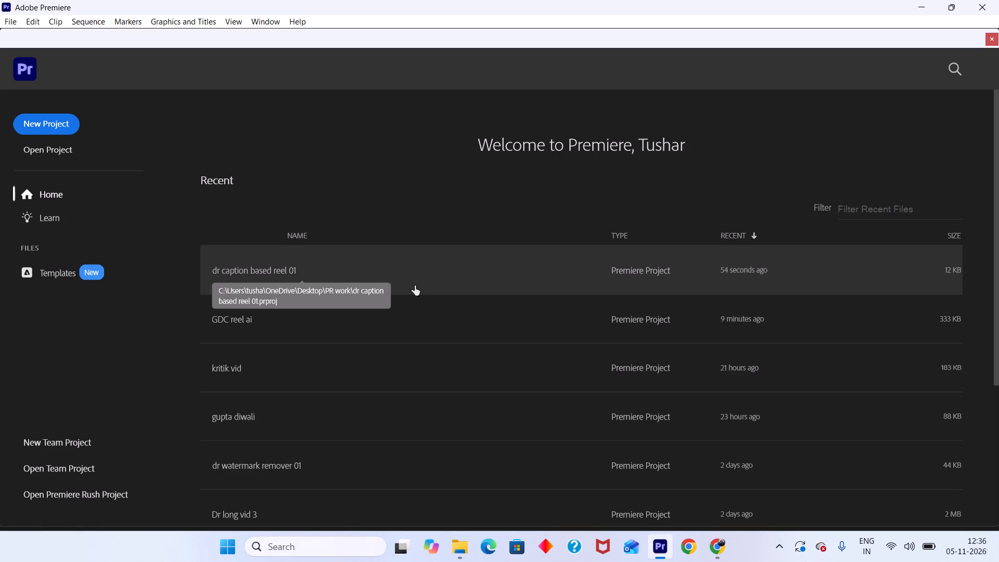
Open the recent project GDC reel ai.
{"action": "left_click", "coordinate": [415, 310]}
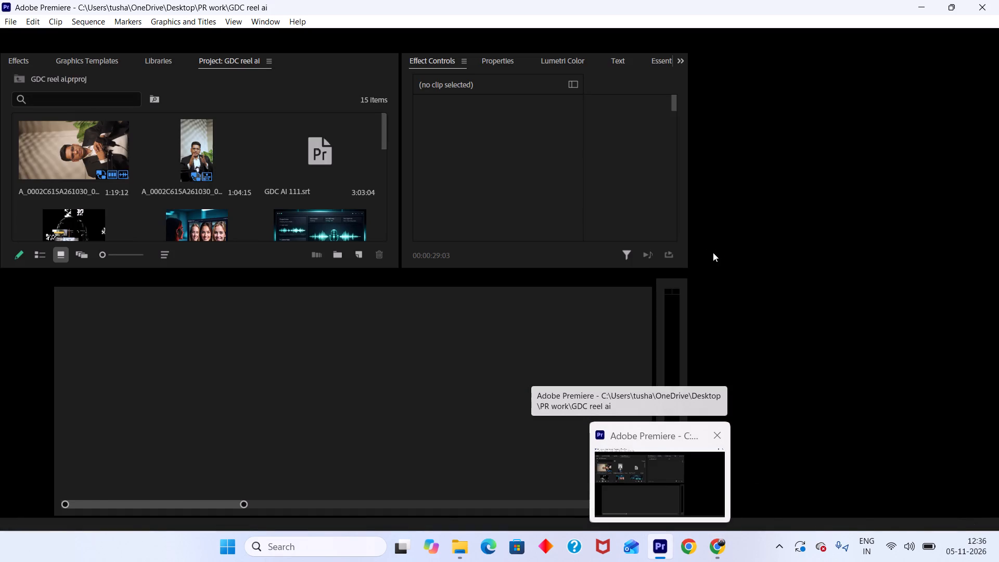
Import the 2K upscaled WhatsApp video from drive D and place it on V1/A1 near 00:02:00, well past the existing edit.
{"action": "scroll", "coordinate": [502, 394], "scroll_direction": "down", "scroll_amount": 7, "text": "alt"}
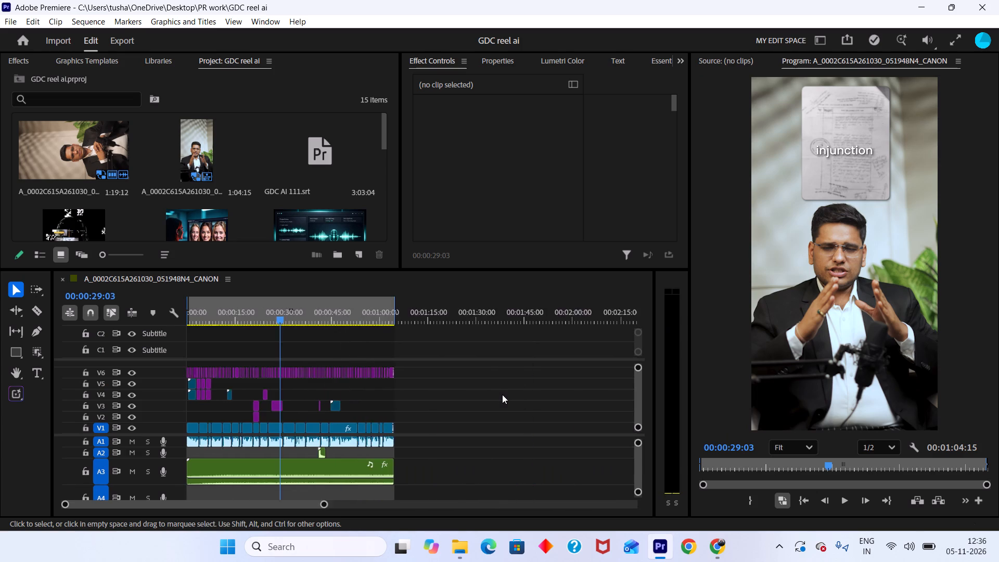
{"action": "scroll", "coordinate": [502, 394], "scroll_direction": "down", "scroll_amount": 3, "text": "alt"}
{"action": "left_click", "coordinate": [374, 315]}
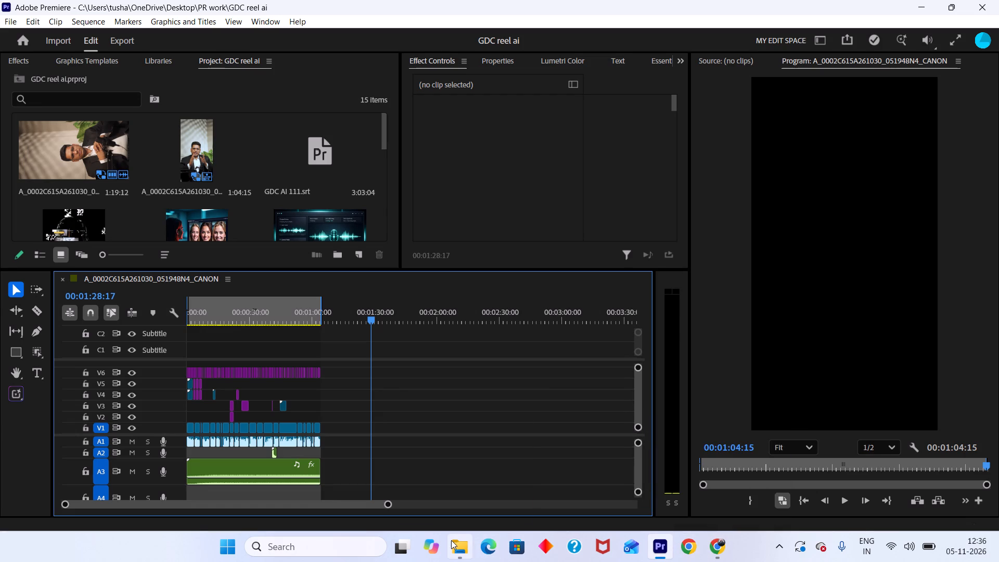
{"action": "left_click", "coordinate": [460, 503]}
{"action": "left_click_drag", "start_coordinate": [941, 481], "coordinate": [427, 438]}
{"action": "left_click_drag", "start_coordinate": [422, 303], "coordinate": [439, 324]}
{"action": "left_click", "coordinate": [440, 425]}
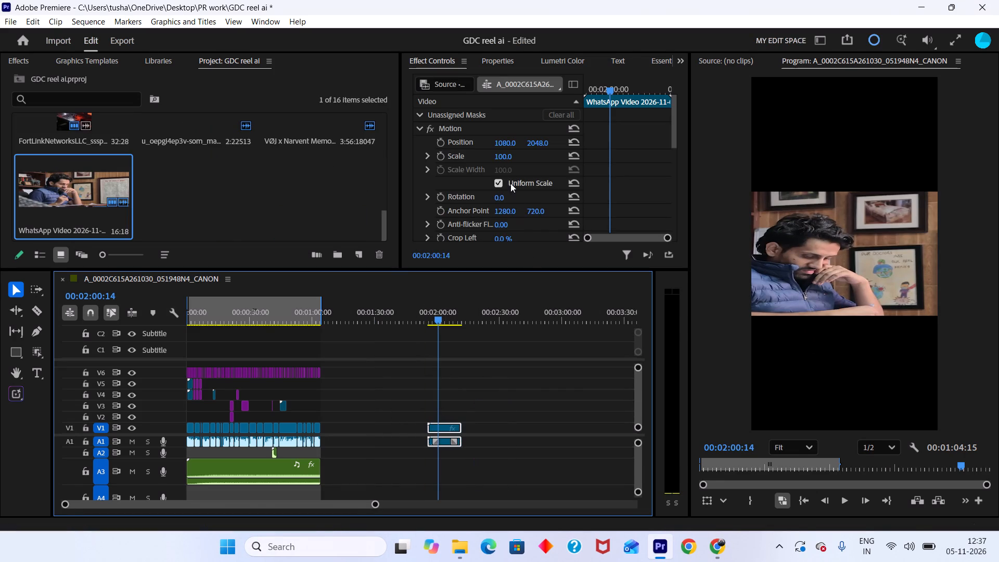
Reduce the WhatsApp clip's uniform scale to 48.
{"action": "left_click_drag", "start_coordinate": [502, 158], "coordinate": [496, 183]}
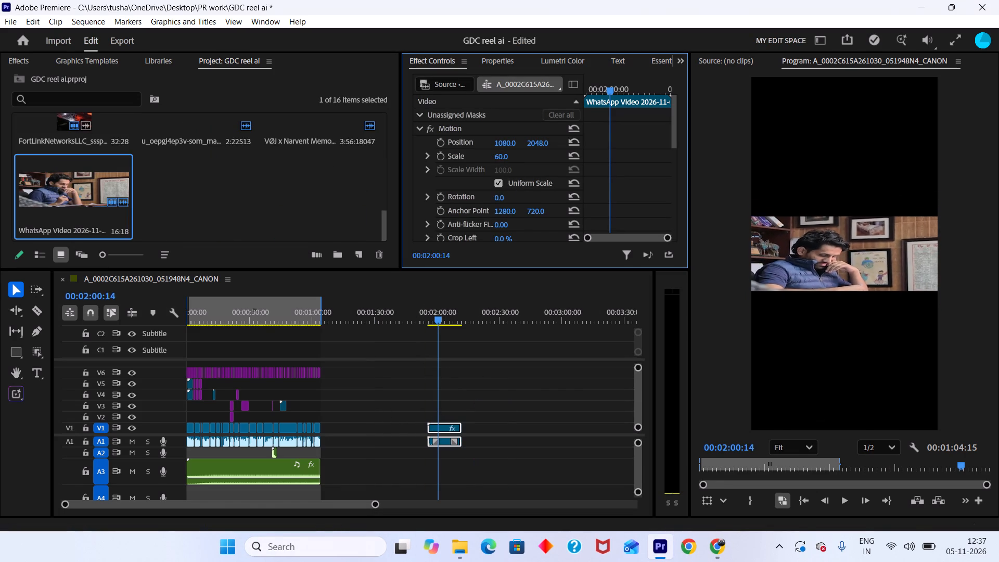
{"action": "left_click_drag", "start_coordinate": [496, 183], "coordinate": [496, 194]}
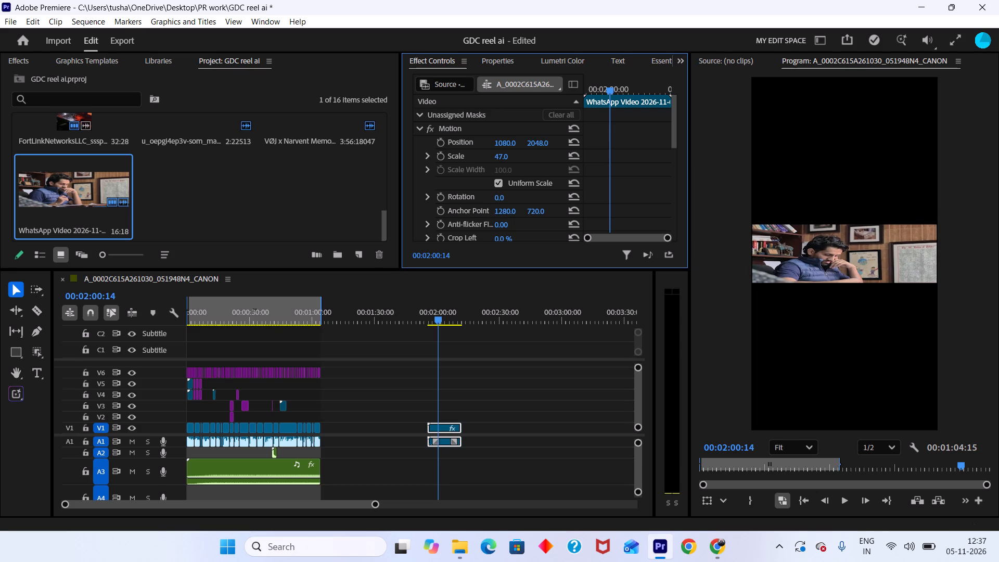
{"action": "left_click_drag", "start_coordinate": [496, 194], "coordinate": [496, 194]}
Turn off Uniform Scale for the WhatsApp clip and set Scale Height to 117 and Scale Width to 53.
{"action": "left_click", "coordinate": [429, 157]}
{"action": "scroll", "coordinate": [429, 157], "scroll_direction": "down", "scroll_amount": 1}
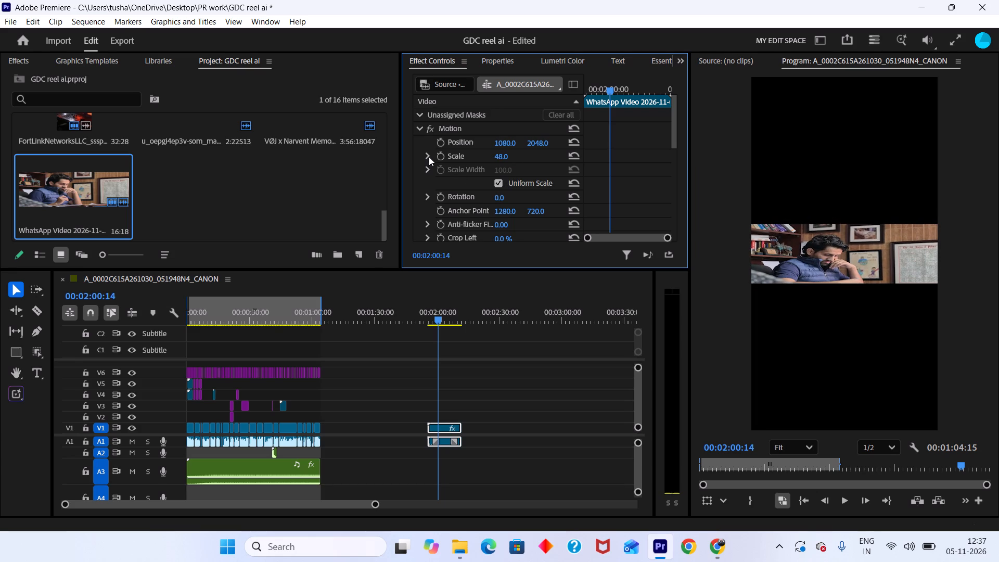
{"action": "left_click", "coordinate": [498, 210]}
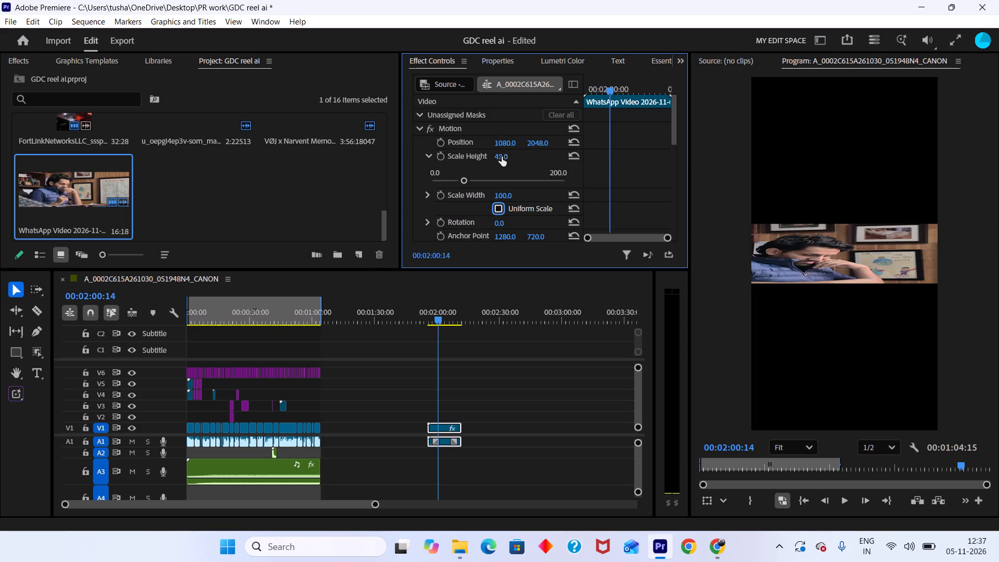
{"action": "left_click_drag", "start_coordinate": [502, 157], "coordinate": [534, 163]}
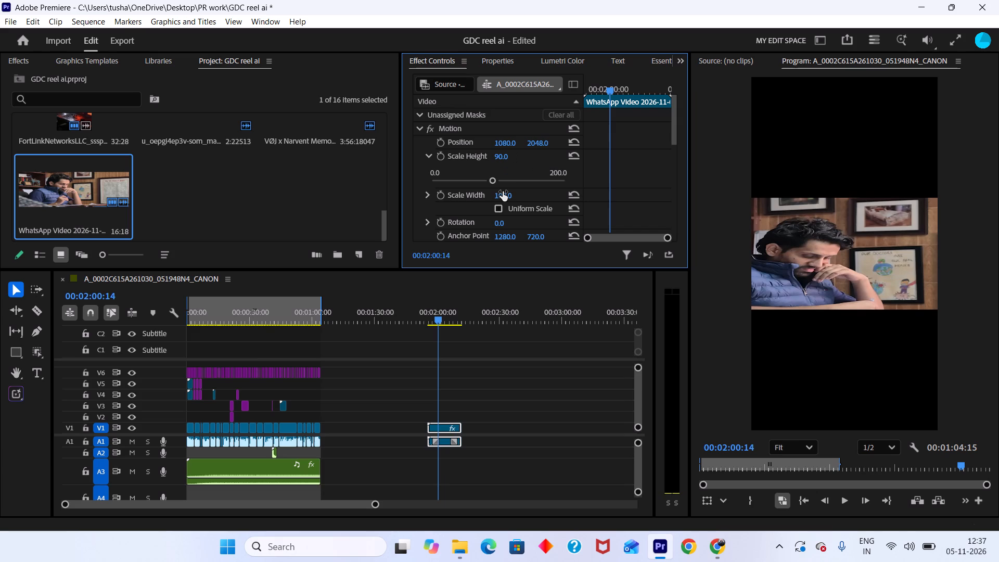
{"action": "left_click_drag", "start_coordinate": [503, 193], "coordinate": [482, 251]}
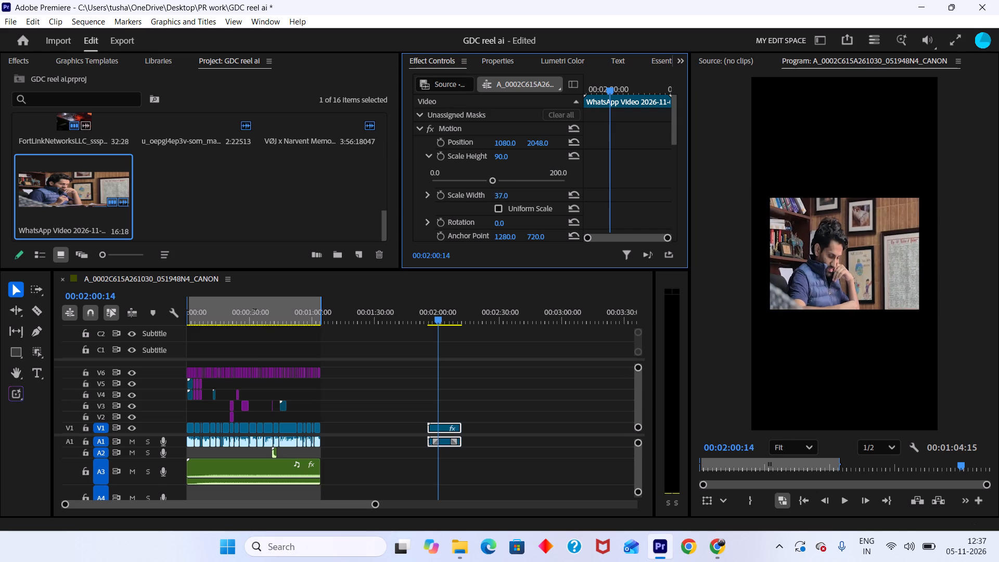
{"action": "left_click_drag", "start_coordinate": [482, 251], "coordinate": [489, 251]}
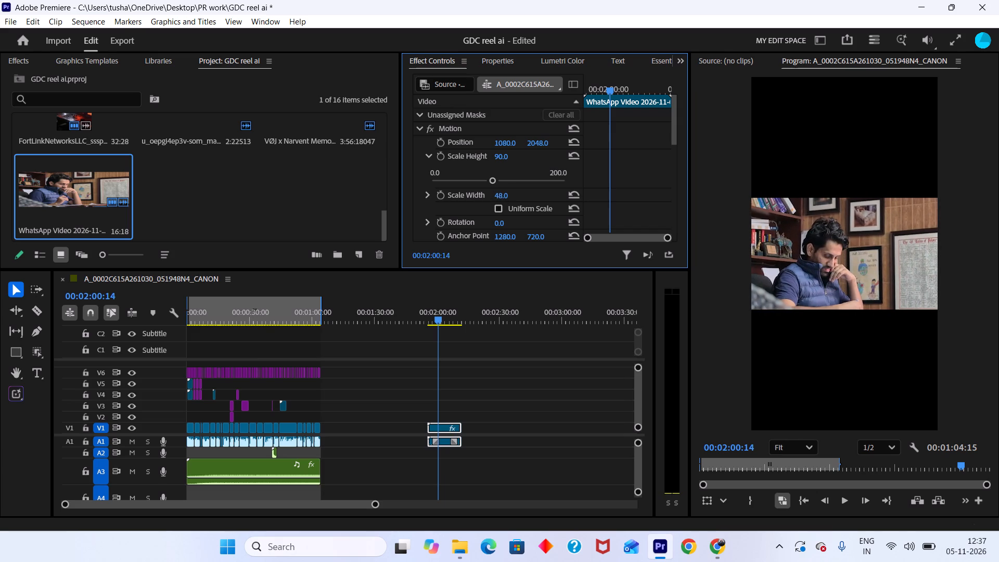
{"action": "left_click_drag", "start_coordinate": [489, 251], "coordinate": [492, 251]}
{"action": "left_click_drag", "start_coordinate": [506, 152], "coordinate": [521, 155]}
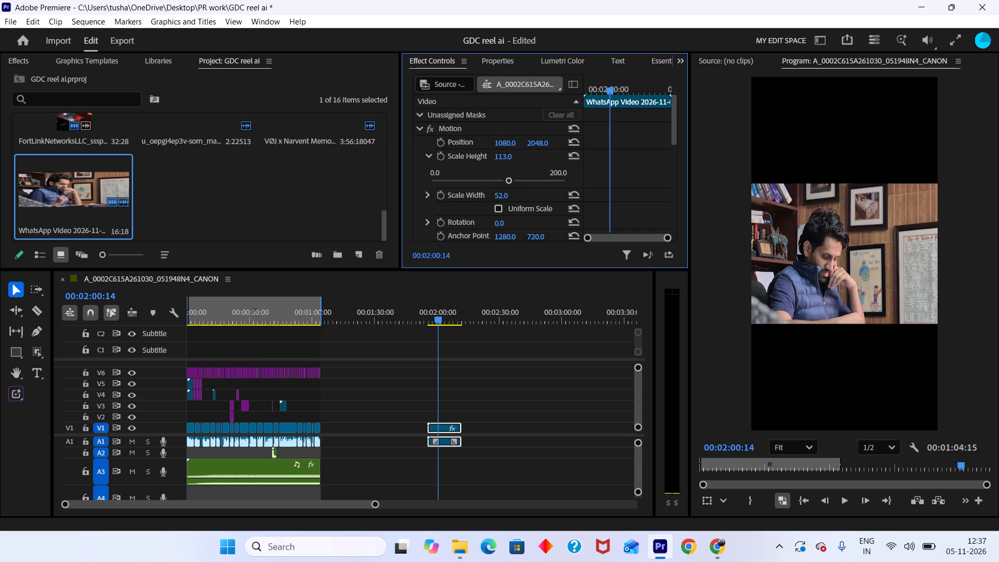
{"action": "left_click_drag", "start_coordinate": [521, 155], "coordinate": [517, 168]}
{"action": "left_click_drag", "start_coordinate": [497, 152], "coordinate": [516, 156]}
{"action": "left_click", "coordinate": [504, 195]}
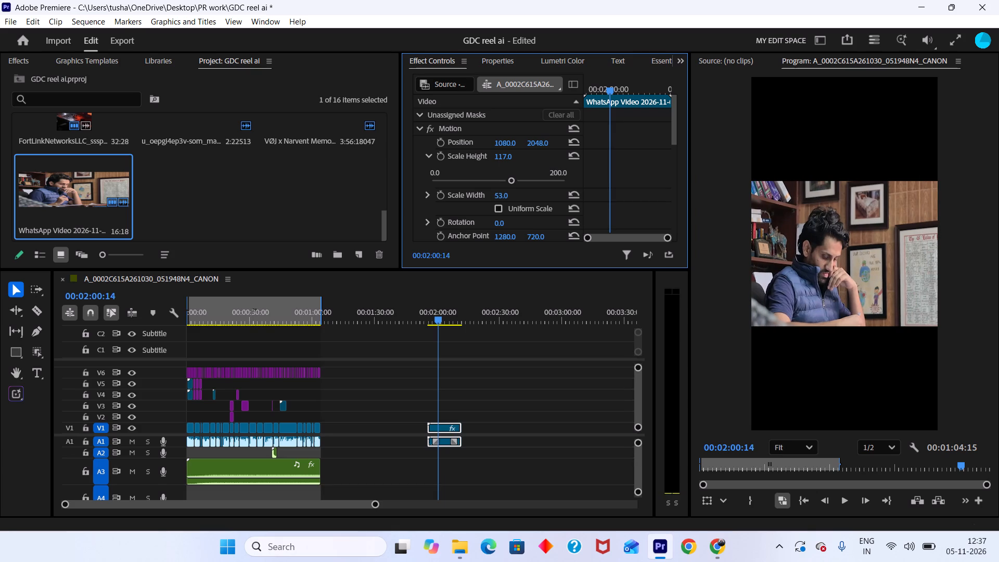
Play the WhatsApp clip from near its start to check the stretched picture.
{"action": "left_click_drag", "start_coordinate": [445, 317], "coordinate": [430, 313]}
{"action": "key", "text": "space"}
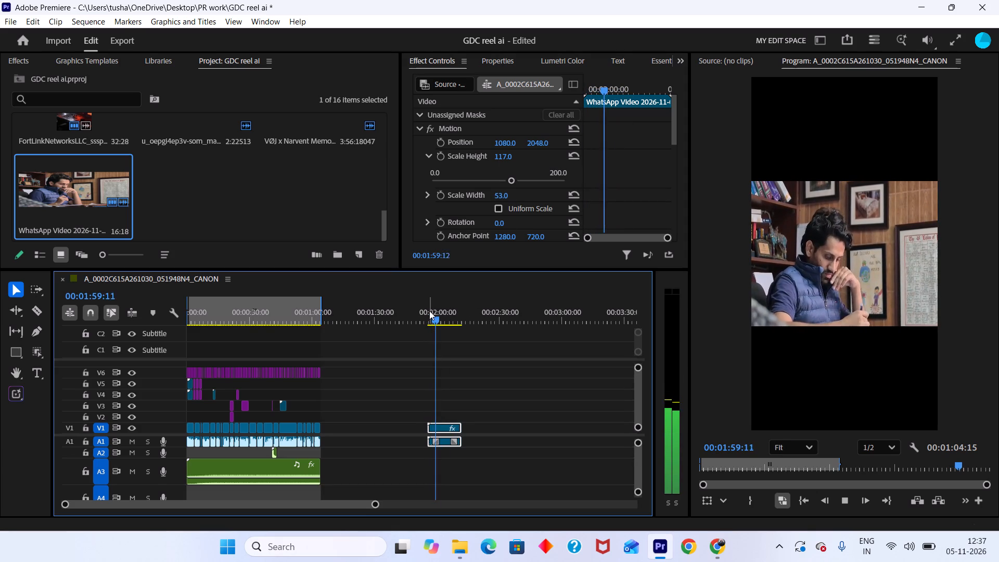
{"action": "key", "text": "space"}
Play the 2K upscaled WhatsApp source video in VLC to compare its original proportions.
{"action": "left_click", "coordinate": [452, 558]}
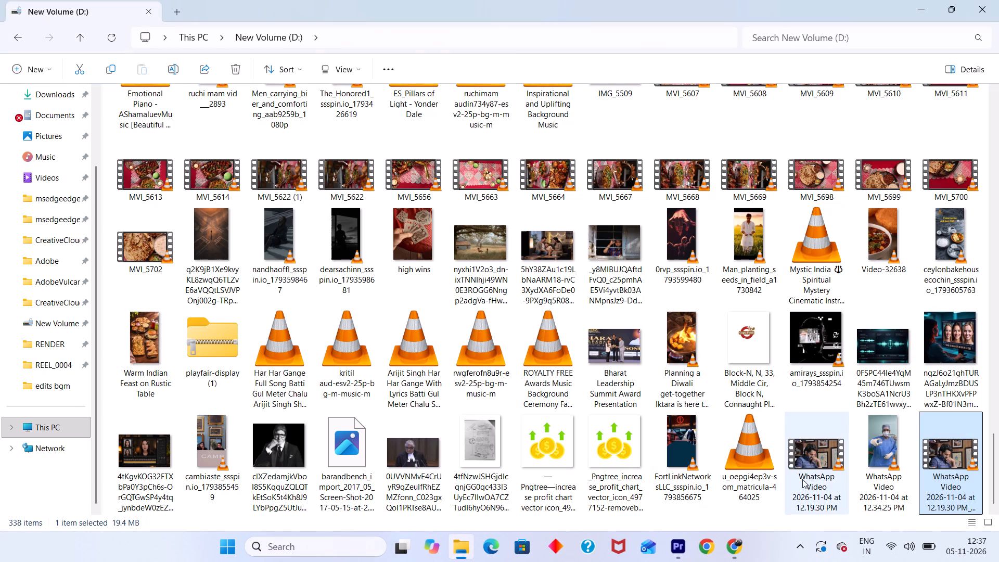
{"action": "double_click", "coordinate": [959, 452]}
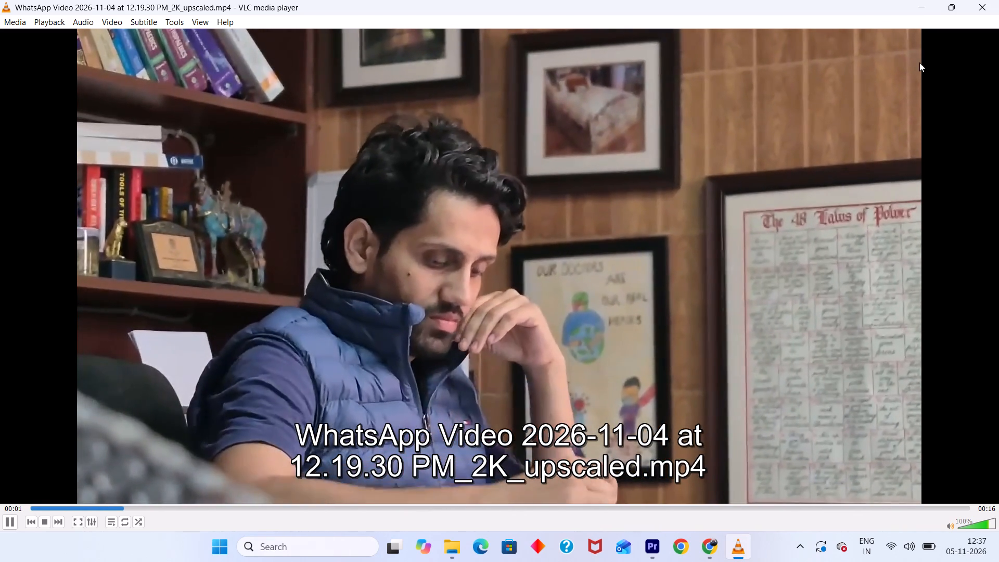
{"action": "left_click", "coordinate": [984, 5]}
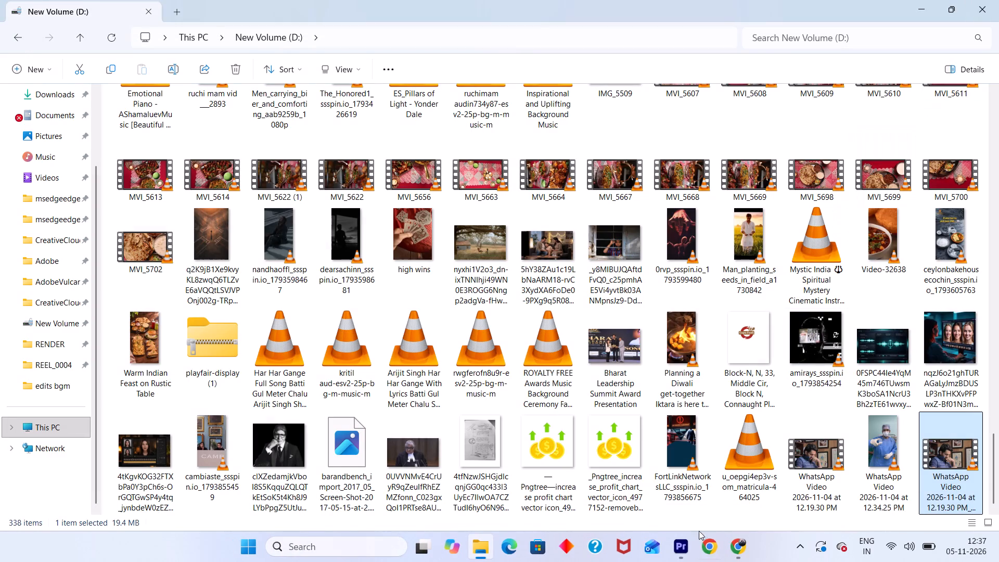
Return to Premiere and set the WhatsApp clip's Scale Width to 66.
{"action": "left_click", "coordinate": [683, 468]}
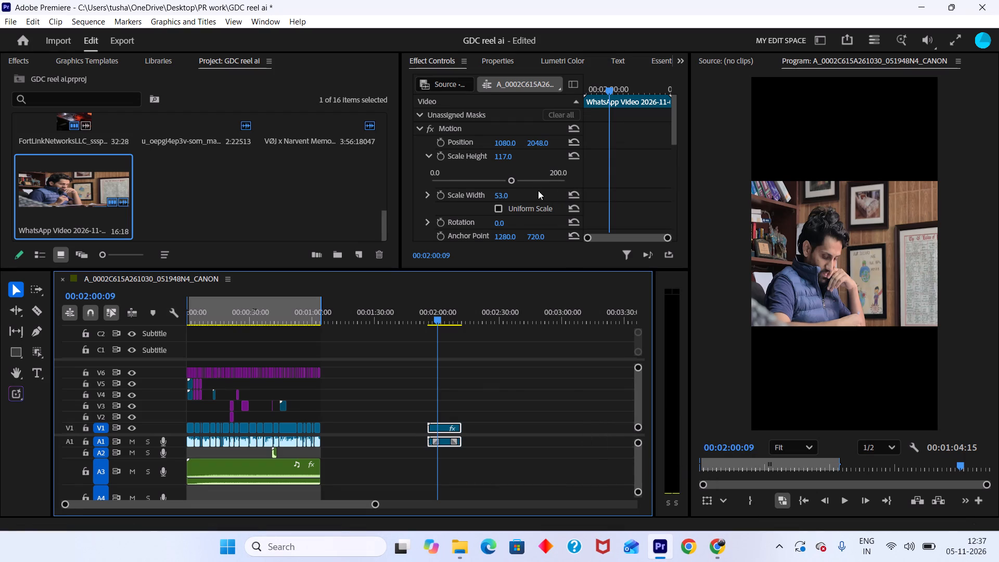
{"action": "left_click_drag", "start_coordinate": [506, 196], "coordinate": [509, 195]}
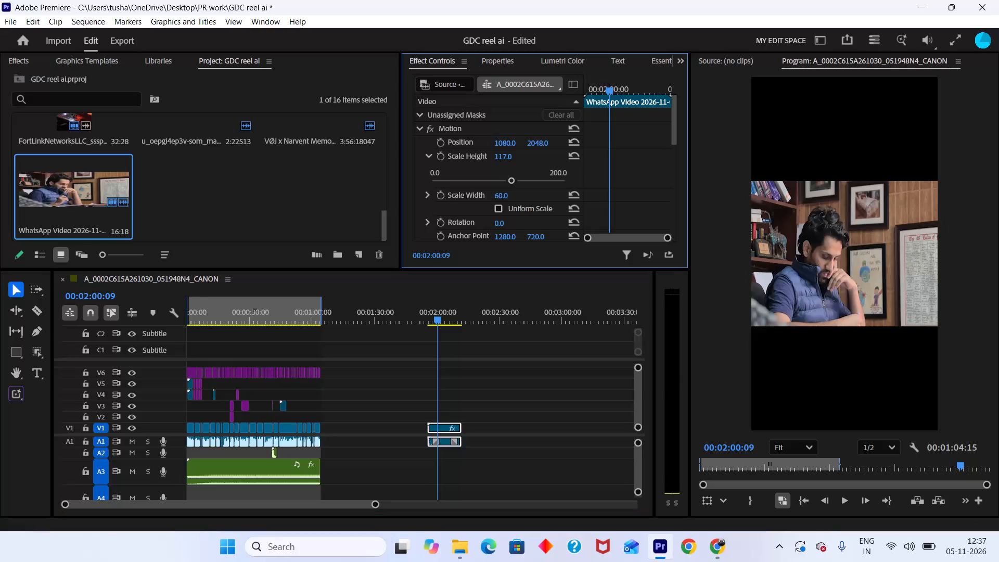
{"action": "left_click_drag", "start_coordinate": [509, 195], "coordinate": [514, 195]}
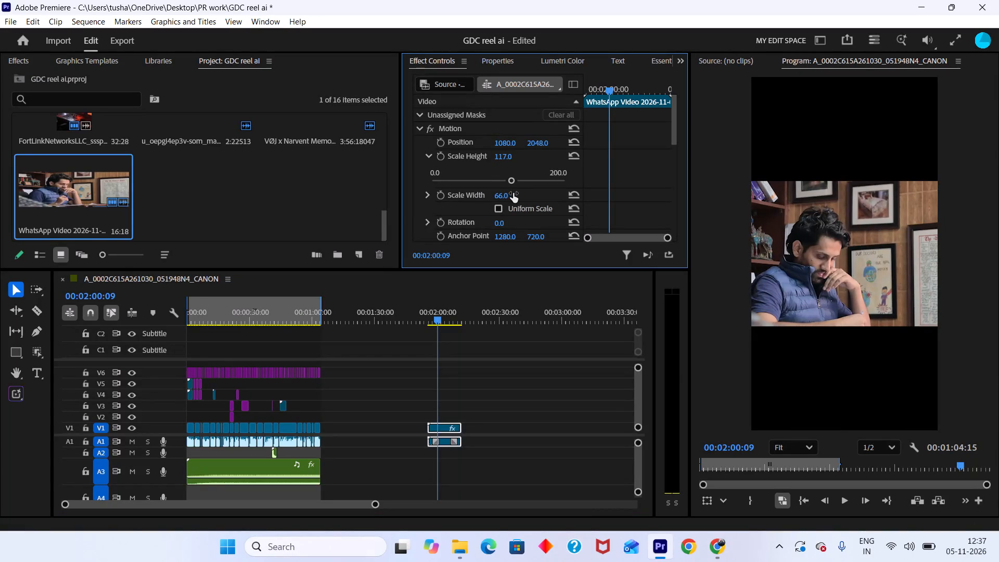
Play the WhatsApp video clip from its start to check the new proportions.
{"action": "key", "text": "space"}
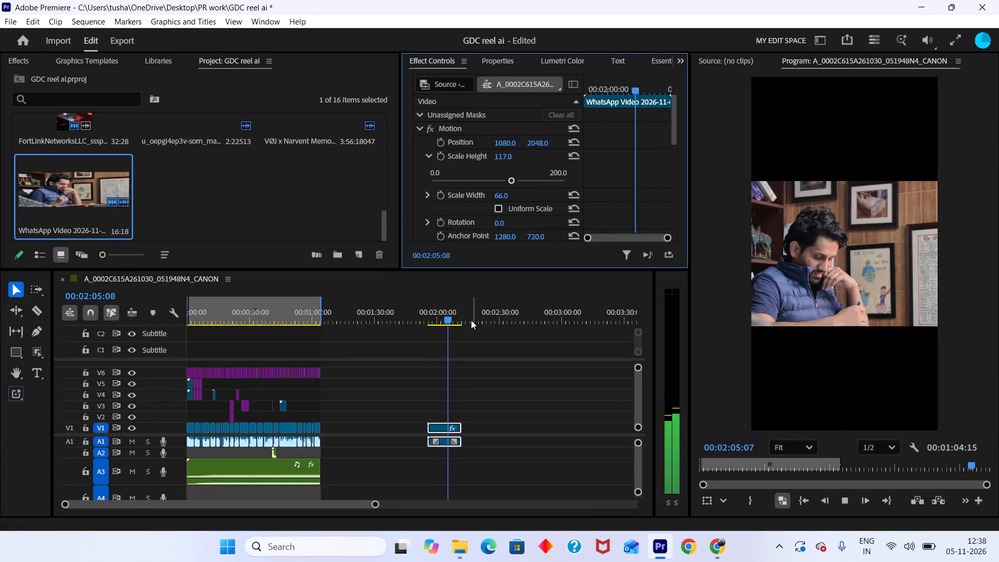
{"action": "left_click_drag", "start_coordinate": [451, 320], "coordinate": [427, 316]}
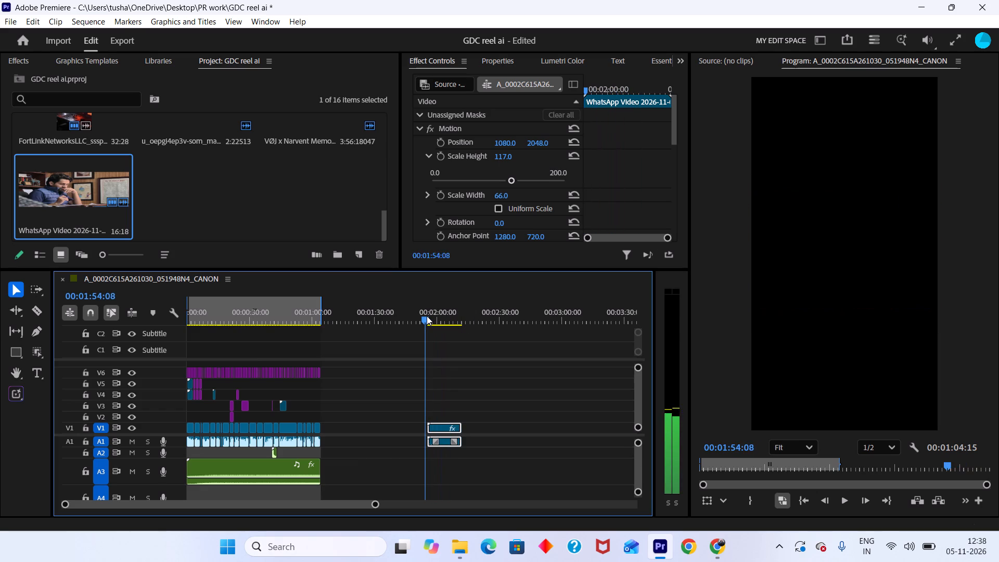
{"action": "key", "text": "space"}
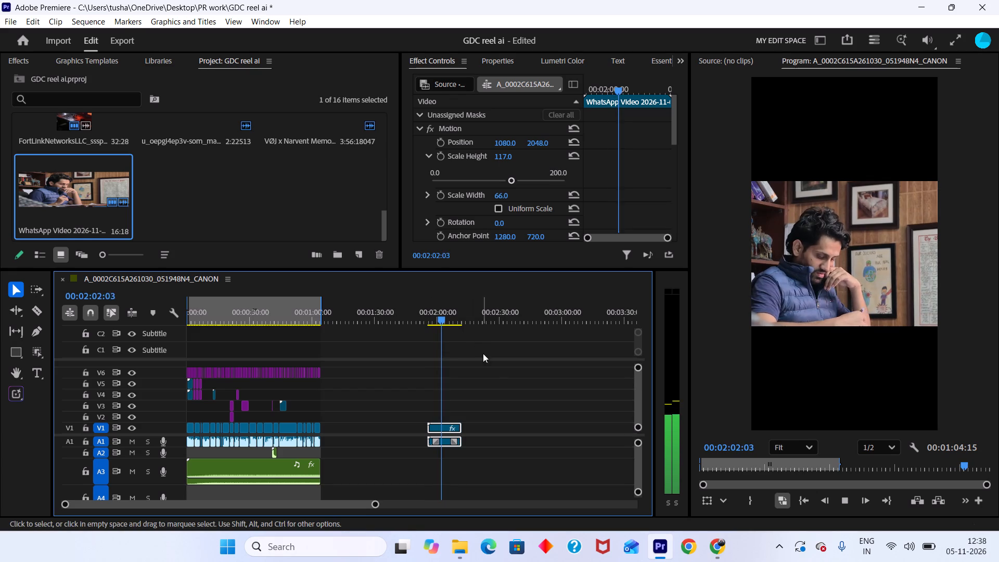
{"action": "key", "text": "space"}
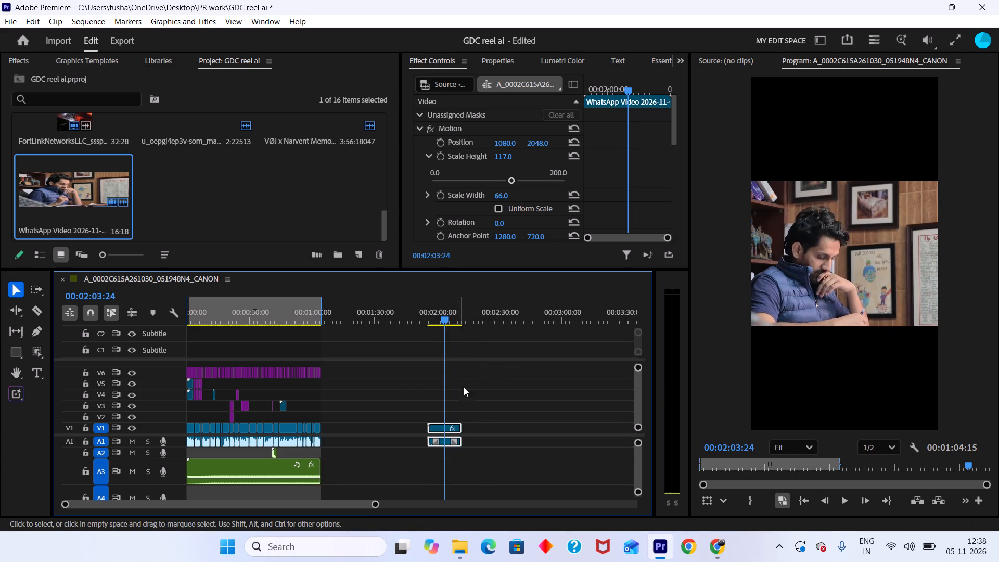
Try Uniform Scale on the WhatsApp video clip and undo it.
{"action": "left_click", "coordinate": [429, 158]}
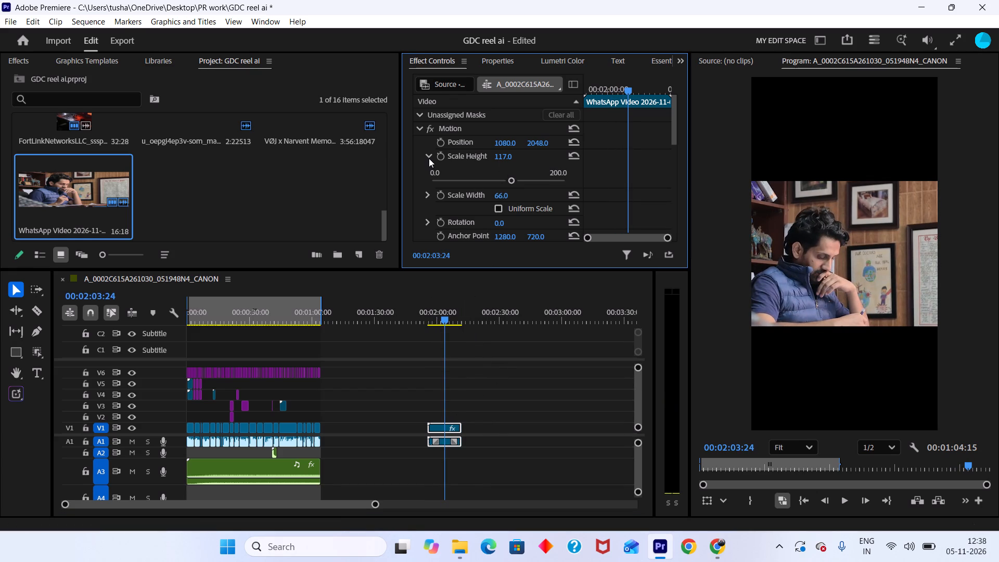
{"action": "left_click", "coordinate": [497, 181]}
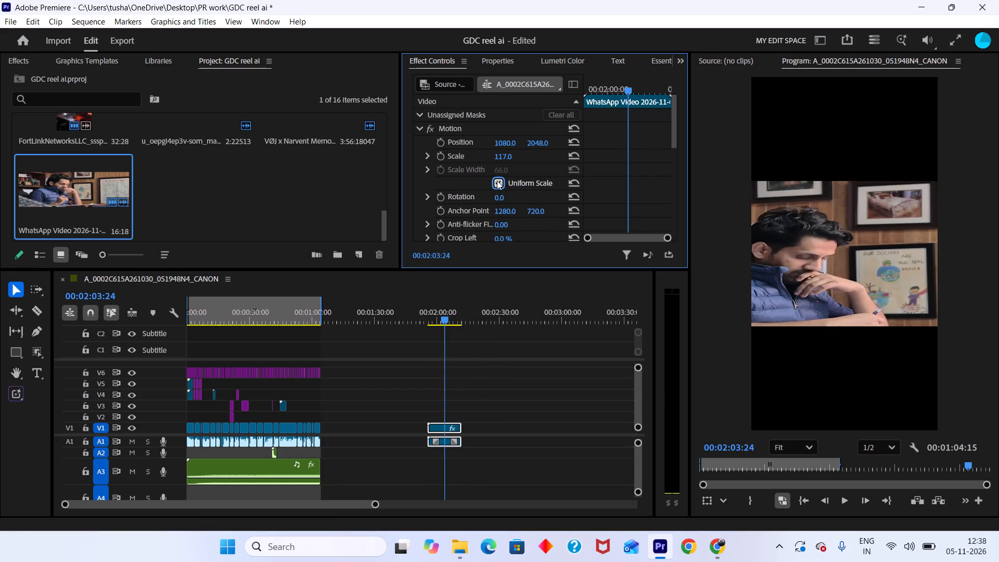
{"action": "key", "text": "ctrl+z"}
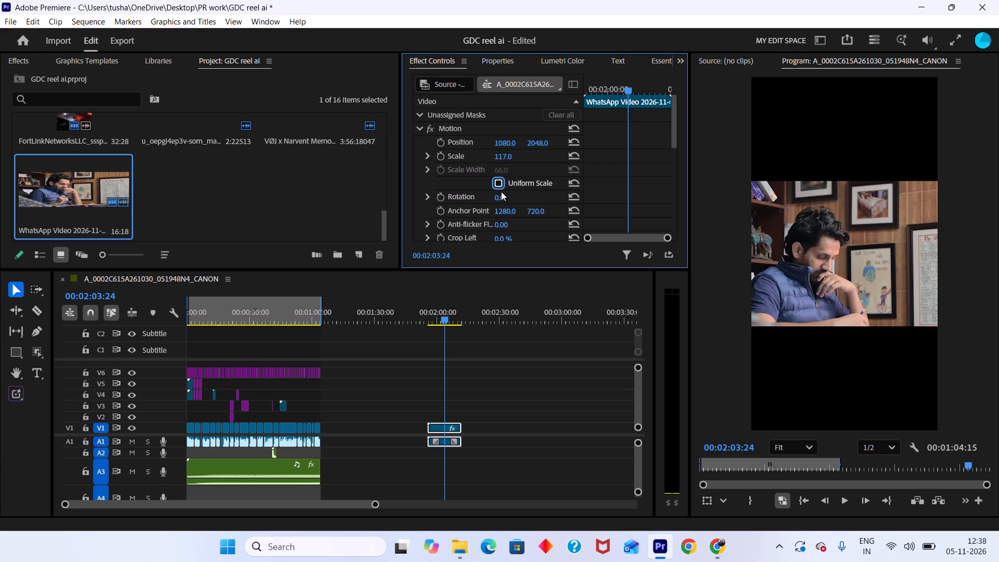
Save the GDC reel ai project.
{"action": "key", "text": "ctrl+s"}
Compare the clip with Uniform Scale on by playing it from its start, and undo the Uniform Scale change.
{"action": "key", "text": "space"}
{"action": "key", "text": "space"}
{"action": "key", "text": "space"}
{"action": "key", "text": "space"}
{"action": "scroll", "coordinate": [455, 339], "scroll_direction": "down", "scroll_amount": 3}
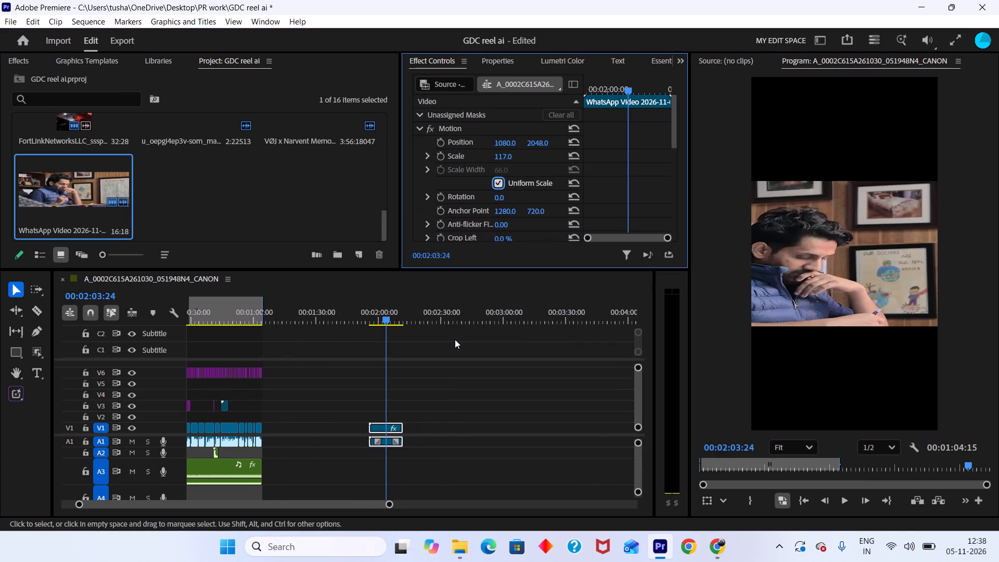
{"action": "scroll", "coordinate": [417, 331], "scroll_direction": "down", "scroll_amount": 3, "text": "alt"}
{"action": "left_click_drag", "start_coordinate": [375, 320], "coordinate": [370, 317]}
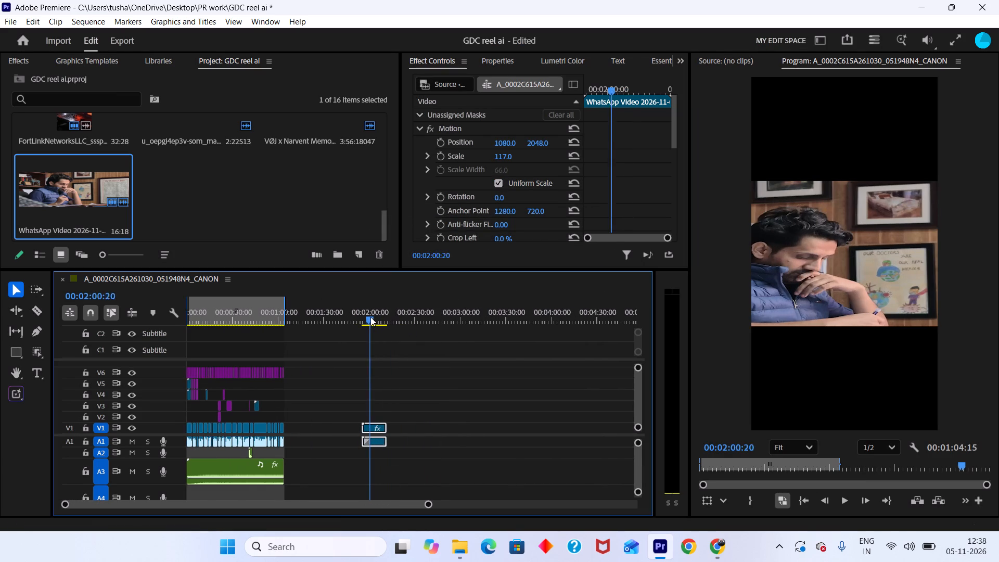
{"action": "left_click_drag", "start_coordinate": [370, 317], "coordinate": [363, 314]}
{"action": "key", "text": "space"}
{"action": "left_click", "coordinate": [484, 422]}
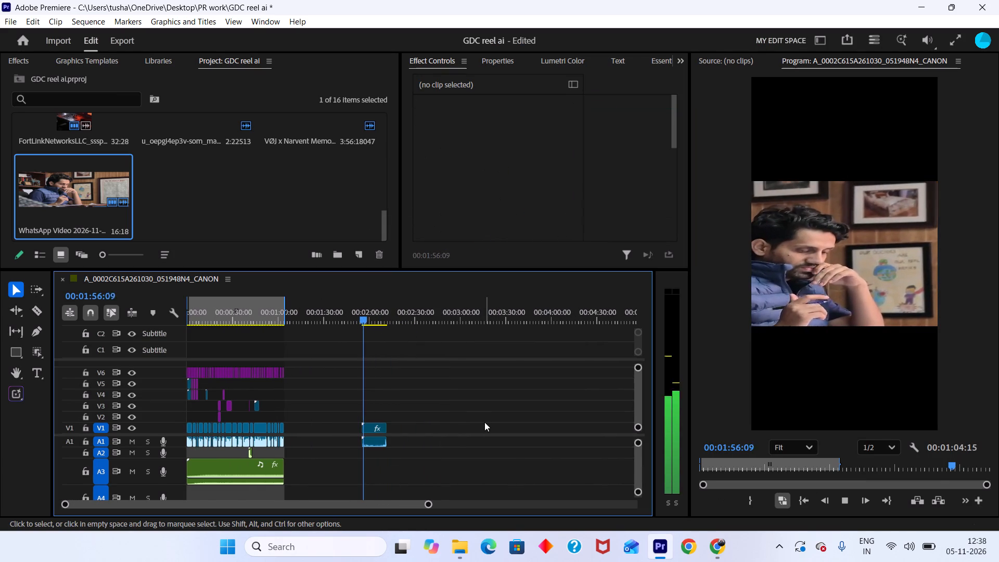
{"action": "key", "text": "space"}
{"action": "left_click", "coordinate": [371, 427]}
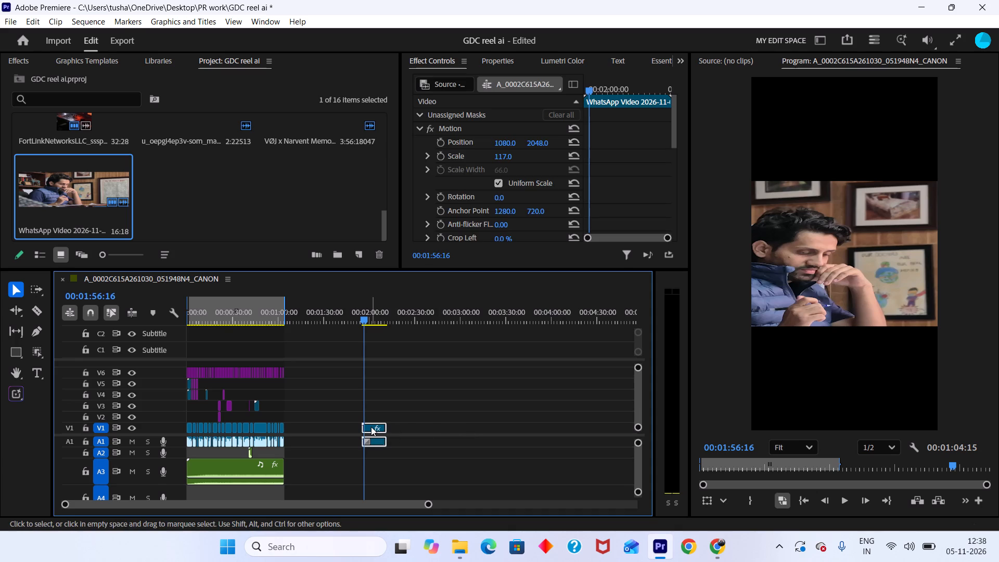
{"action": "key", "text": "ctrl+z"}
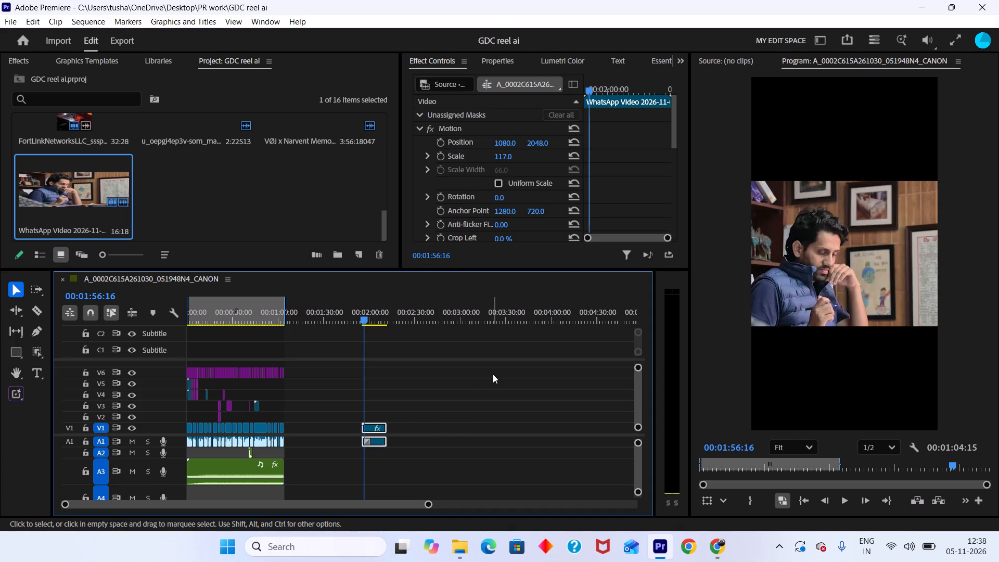
Set the WhatsApp video clip's Scale Height to 133 and Scale Width to 78.
{"action": "key", "text": "space"}
{"action": "key", "text": "space"}
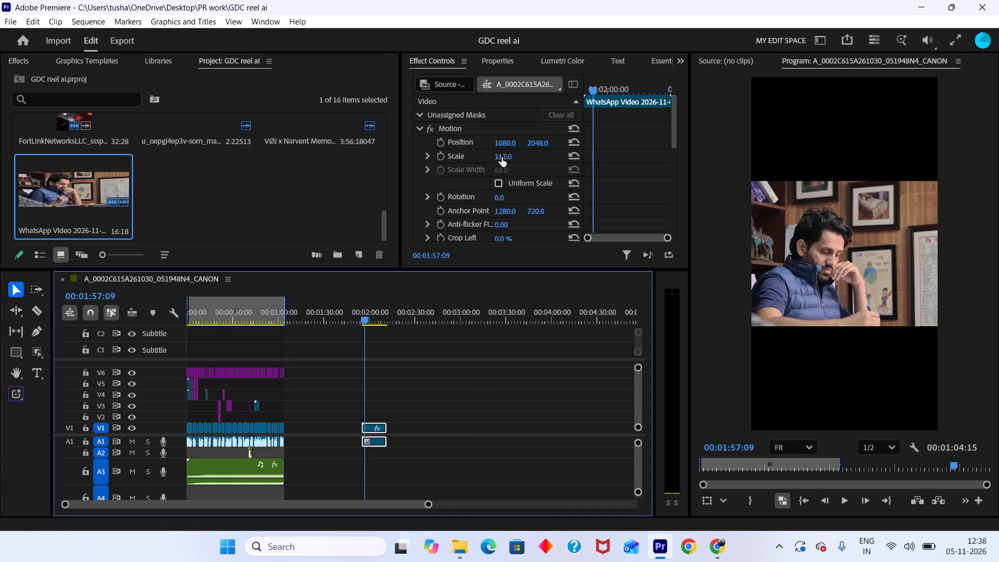
{"action": "left_click_drag", "start_coordinate": [499, 155], "coordinate": [504, 156]}
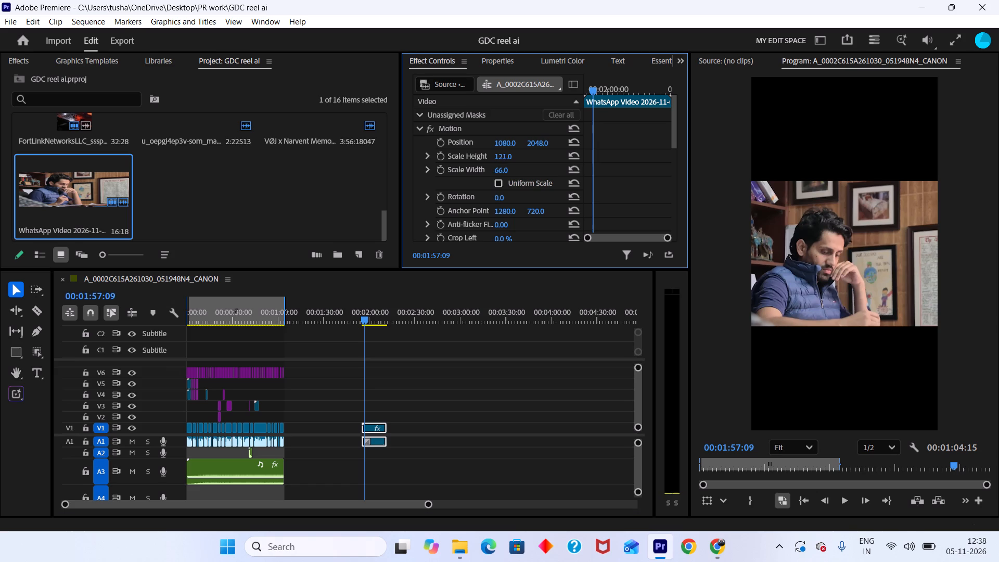
{"action": "left_click_drag", "start_coordinate": [504, 156], "coordinate": [516, 157]}
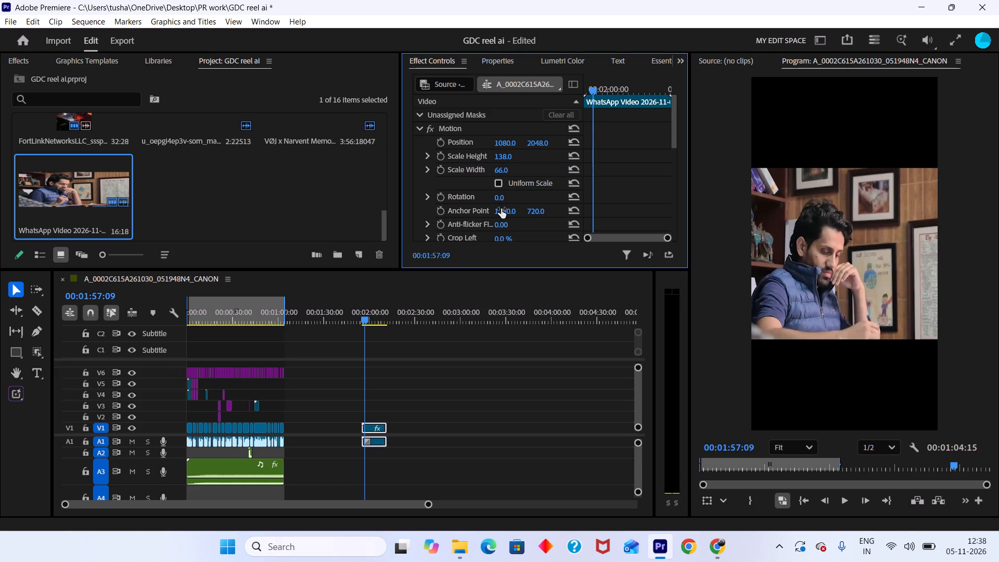
{"action": "left_click_drag", "start_coordinate": [501, 156], "coordinate": [505, 155]}
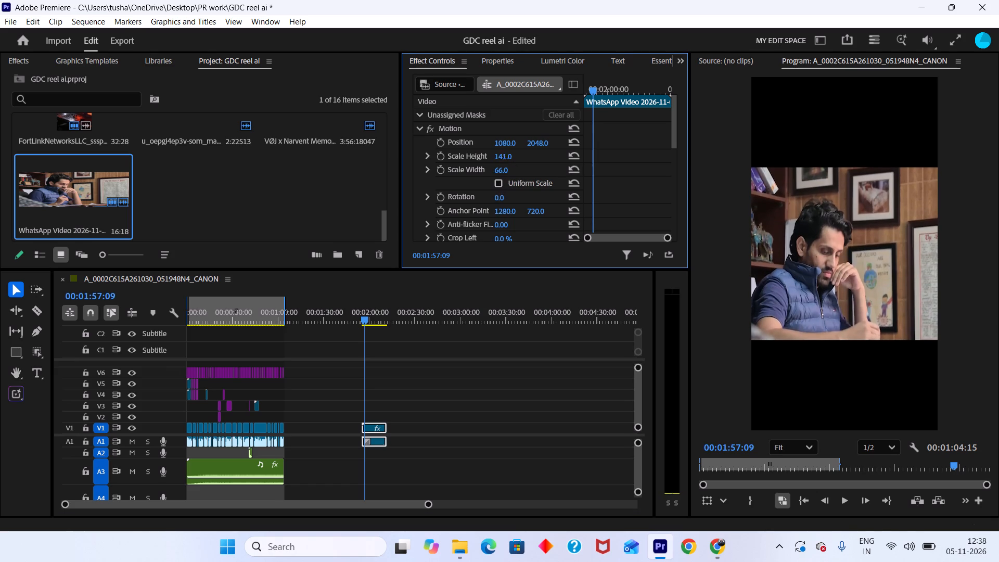
{"action": "left_click_drag", "start_coordinate": [505, 155], "coordinate": [509, 173]}
{"action": "left_click_drag", "start_coordinate": [504, 173], "coordinate": [504, 173]}
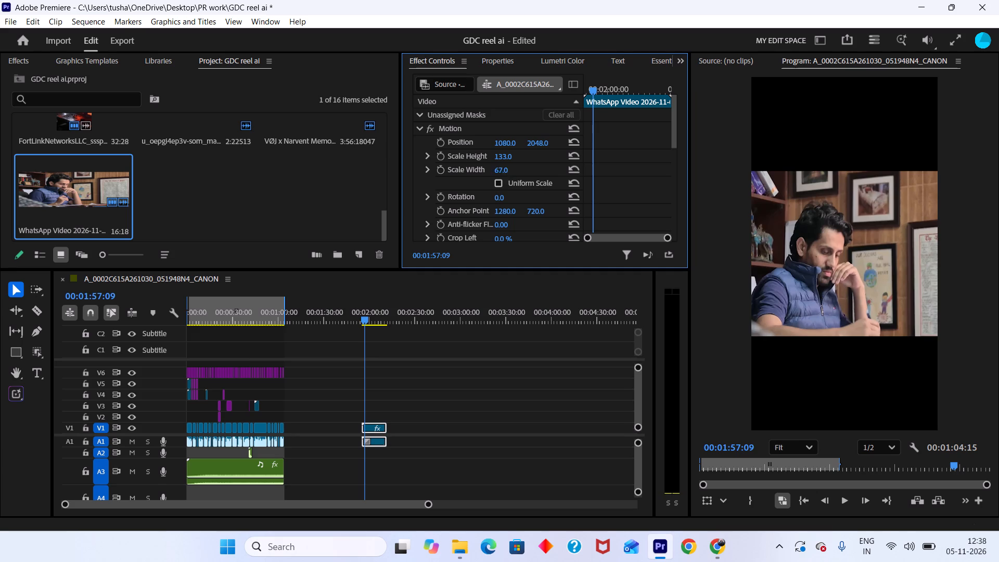
{"action": "left_click_drag", "start_coordinate": [504, 173], "coordinate": [511, 173]}
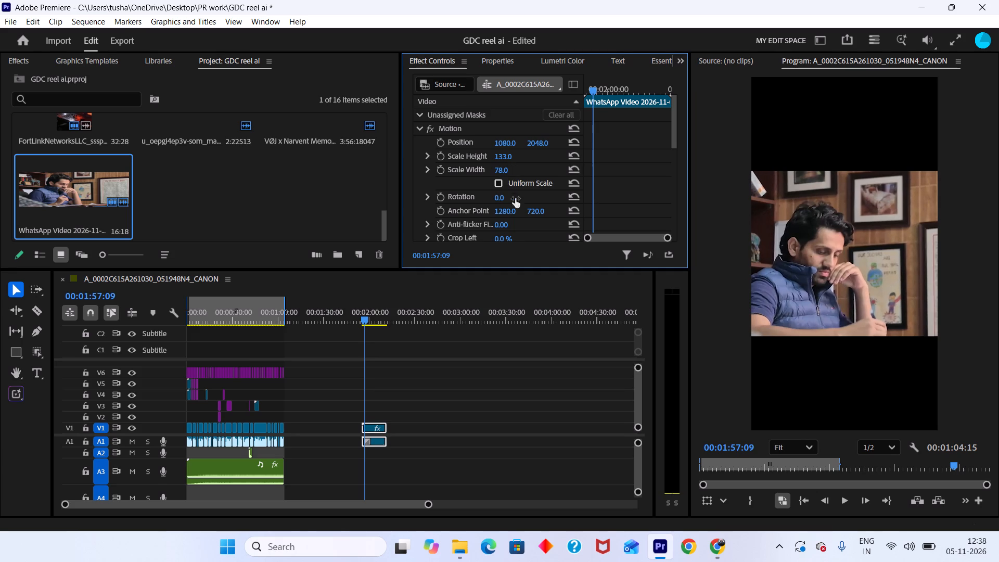
Play the rescaled WhatsApp video clip to check its proportions.
{"action": "key", "text": "space"}
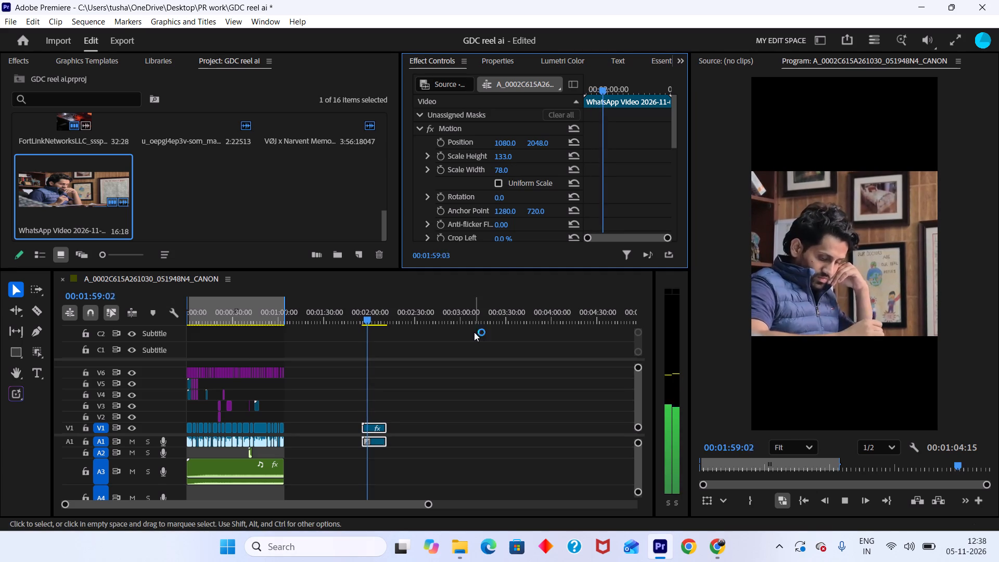
{"action": "key", "text": "space"}
{"action": "key", "text": "space"}
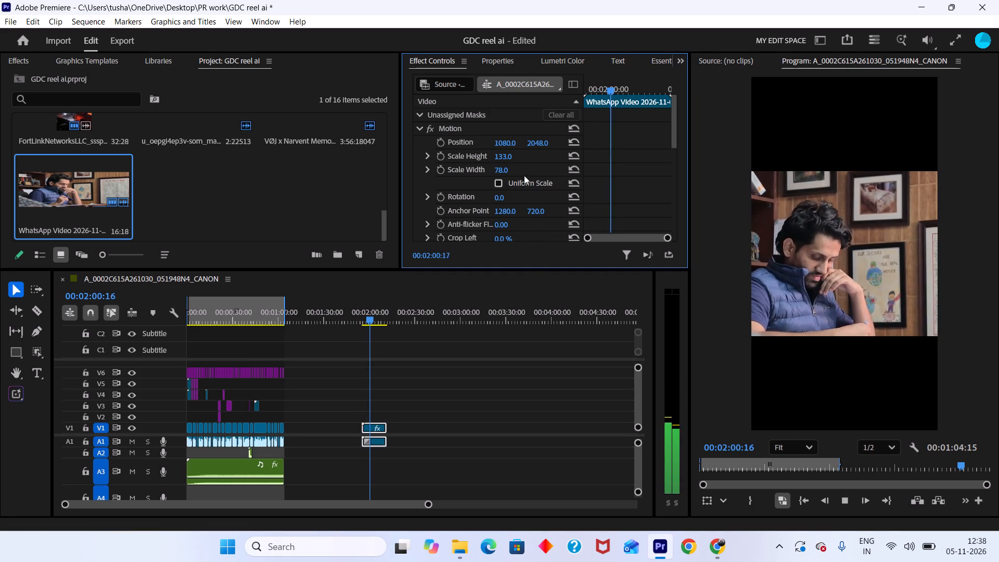
Reposition the WhatsApp video clip to 1470 horizontal and 2078 vertical while it plays, and stop playback.
{"action": "left_click_drag", "start_coordinate": [534, 141], "coordinate": [553, 141]}
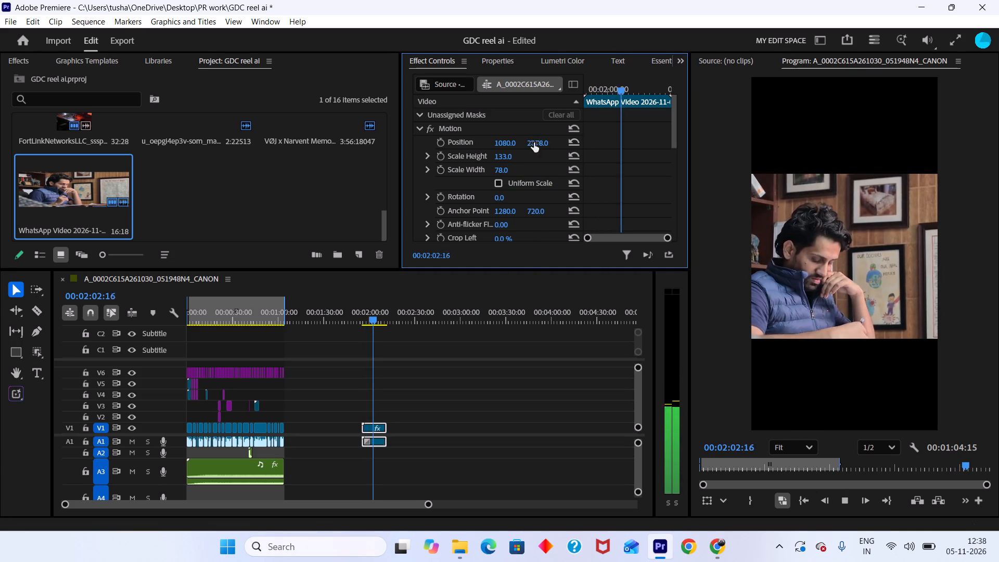
{"action": "left_click_drag", "start_coordinate": [504, 142], "coordinate": [746, 164]}
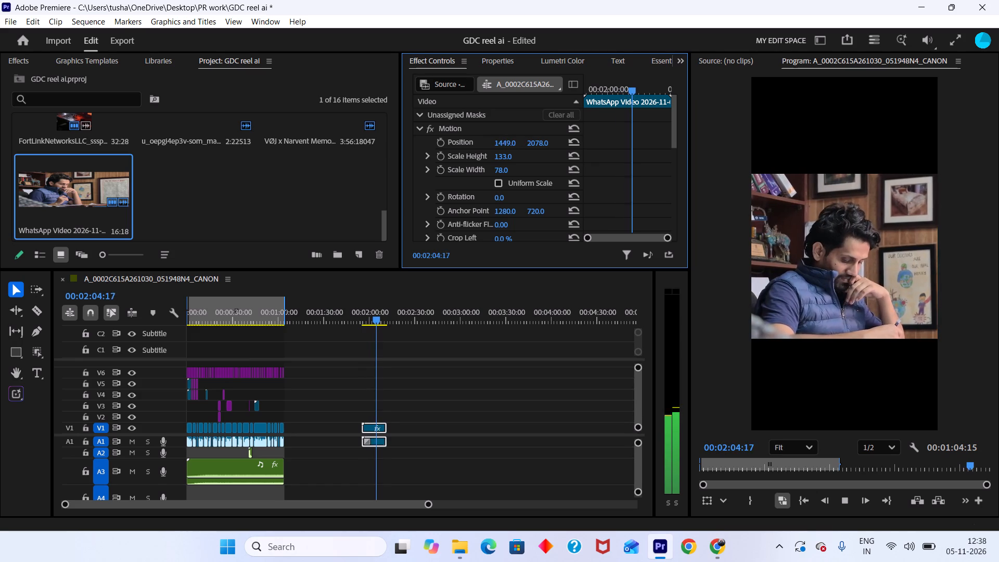
{"action": "left_click_drag", "start_coordinate": [746, 164], "coordinate": [759, 165]}
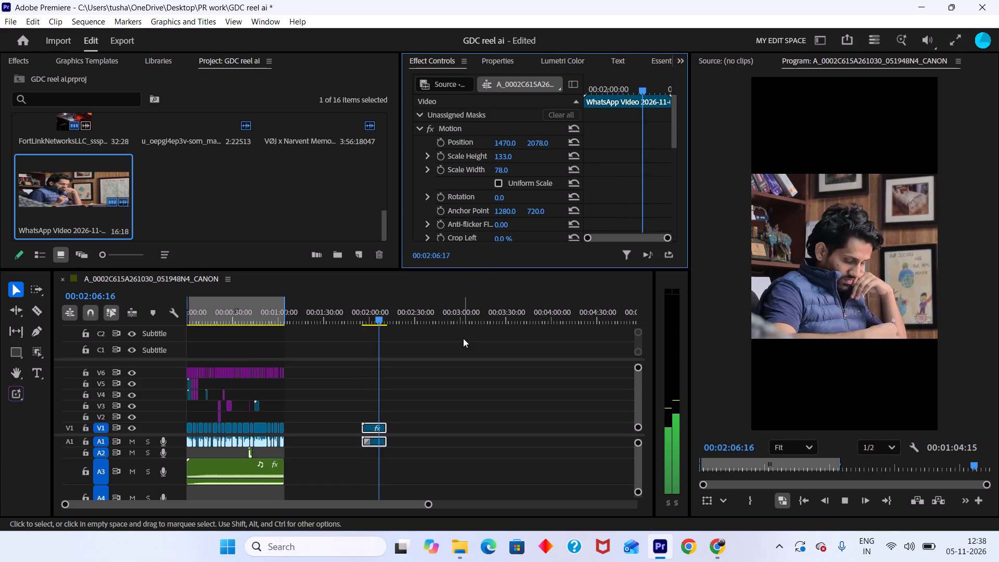
{"action": "key", "text": "space"}
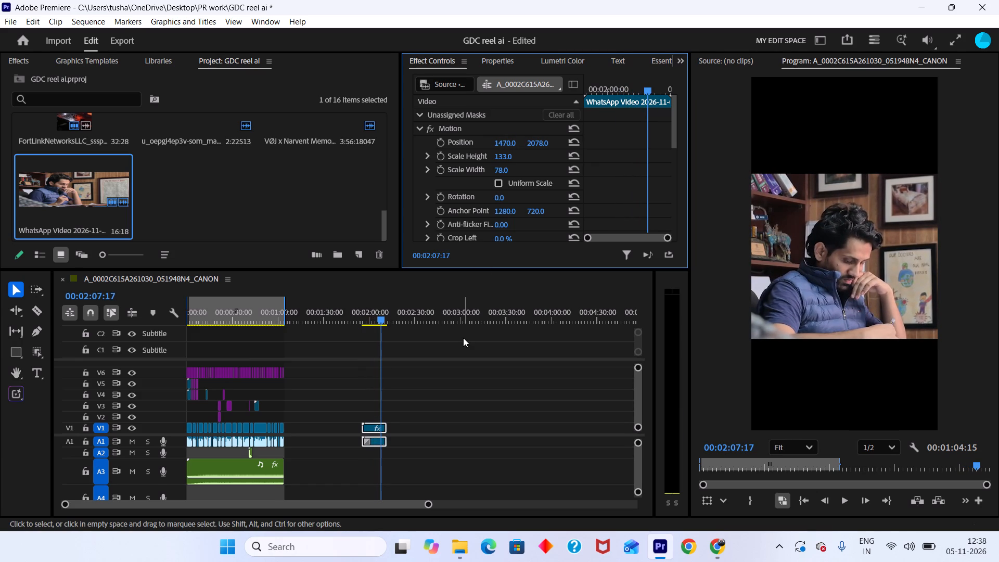
Save the GDC reel ai project.
{"action": "key", "text": "ctrl+s"}
Scrub back to about 00:01:58:06 to review the repositioned clip's framing.
{"action": "left_click_drag", "start_coordinate": [382, 316], "coordinate": [375, 314]}
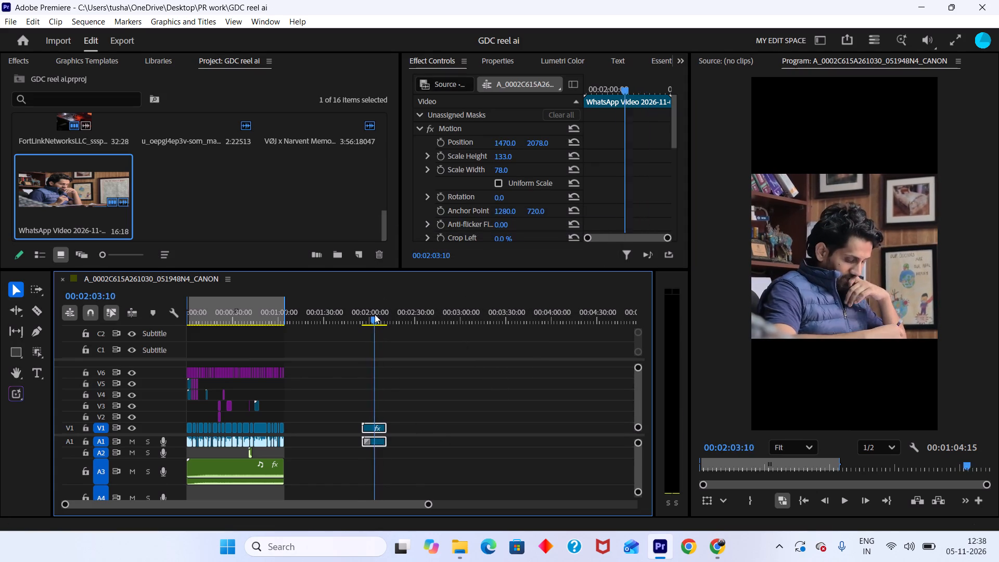
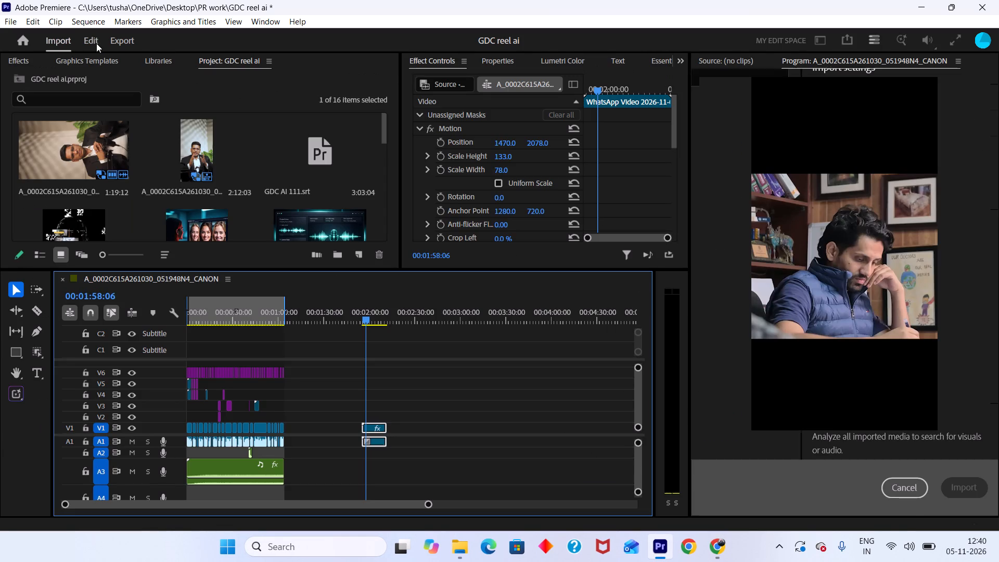
{"action": "left_click", "coordinate": [92, 42]}
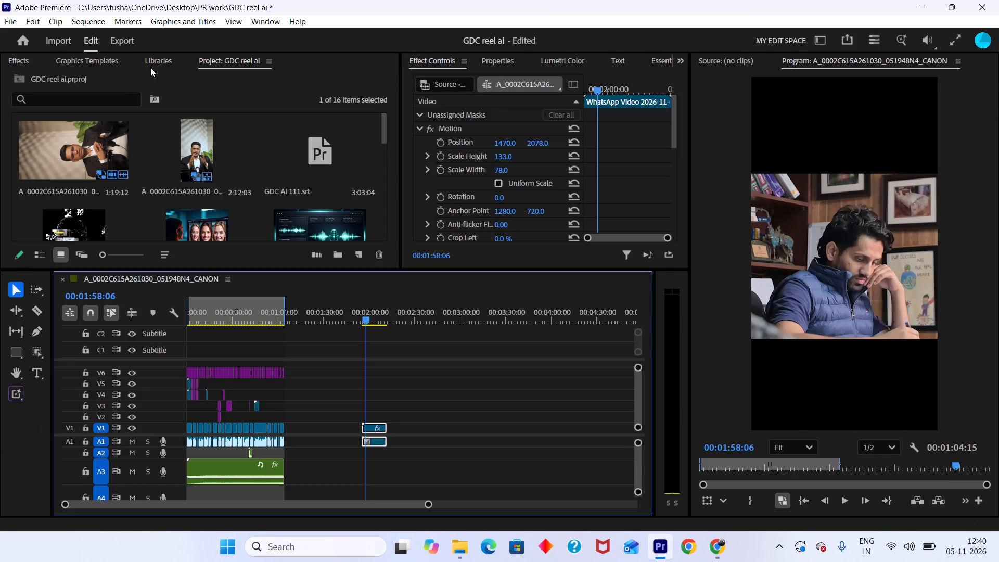
Place the Text 3 motion graphics template on V2 above the WhatsApp clip at 00:01:58:06, accepting the font substitution.
{"action": "left_click", "coordinate": [106, 58]}
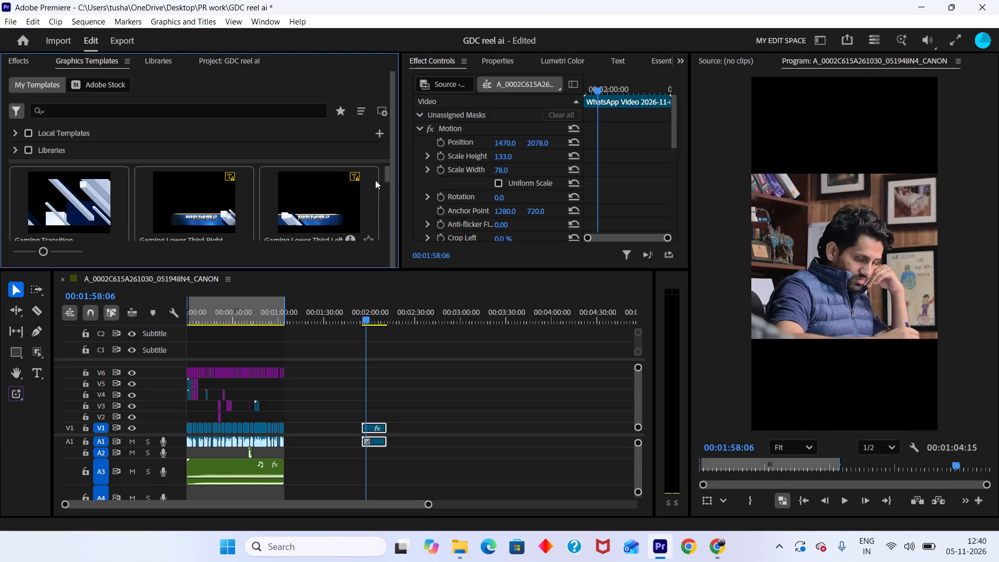
{"action": "left_click_drag", "start_coordinate": [386, 176], "coordinate": [387, 205]}
{"action": "left_click", "coordinate": [71, 191]}
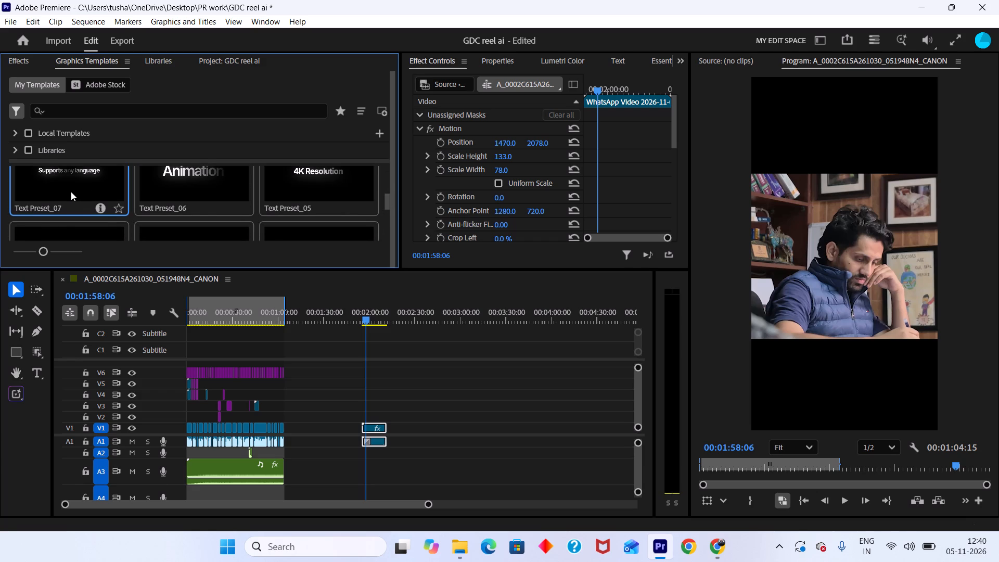
{"action": "scroll", "coordinate": [228, 212], "scroll_direction": "down", "scroll_amount": 2}
{"action": "left_click_drag", "start_coordinate": [386, 200], "coordinate": [386, 222]}
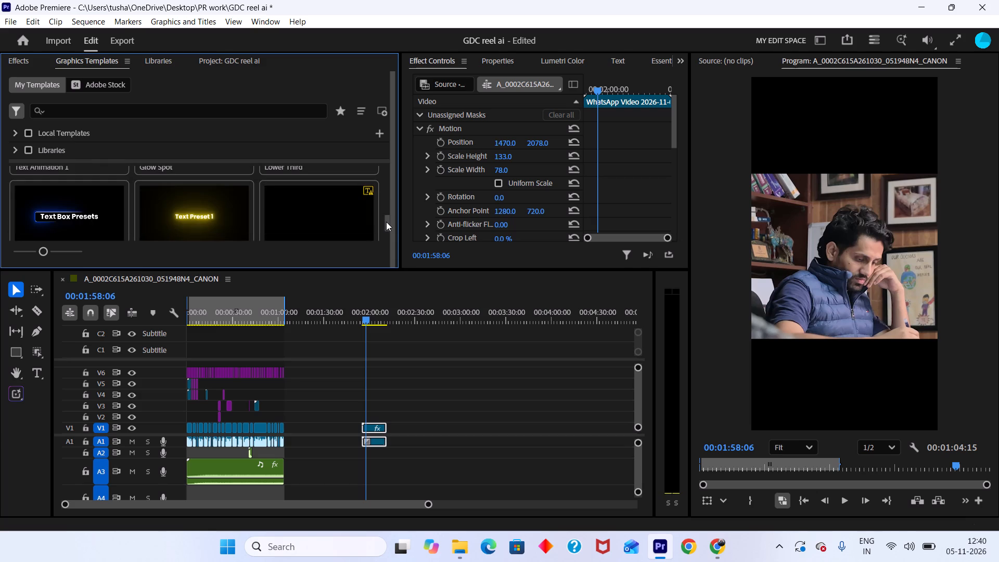
{"action": "left_click_drag", "start_coordinate": [386, 222], "coordinate": [386, 225]}
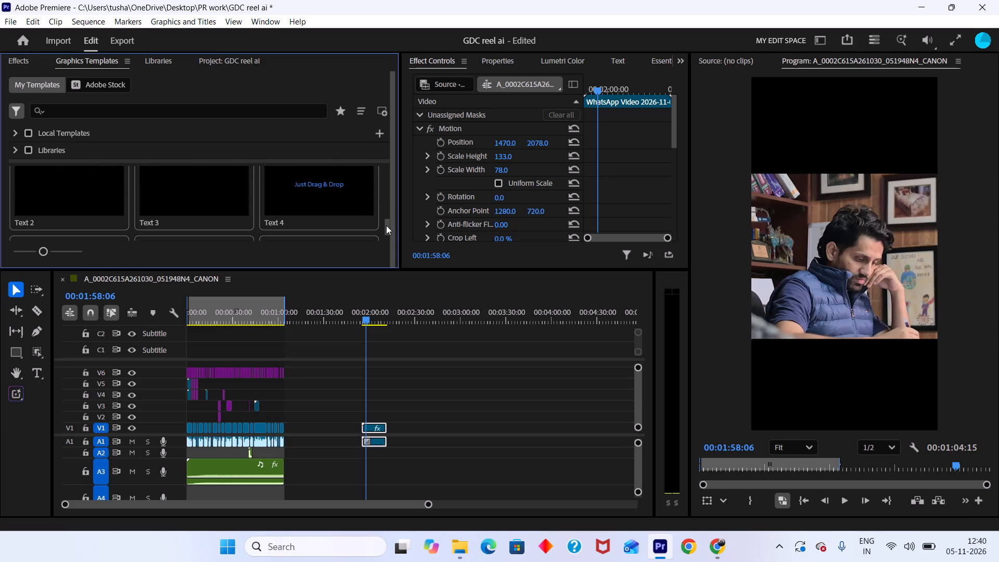
{"action": "left_click_drag", "start_coordinate": [386, 225], "coordinate": [386, 225]}
{"action": "left_click", "coordinate": [201, 199]}
{"action": "left_click_drag", "start_coordinate": [202, 198], "coordinate": [443, 380]}
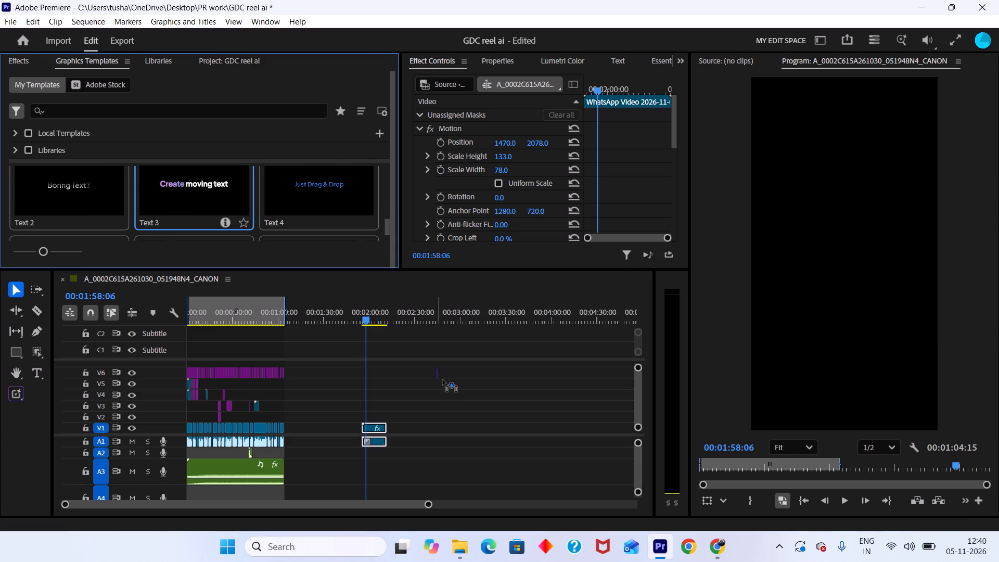
{"action": "left_click_drag", "start_coordinate": [443, 380], "coordinate": [367, 418]}
{"action": "scroll", "coordinate": [370, 423], "scroll_direction": "up", "scroll_amount": 1, "text": "alt"}
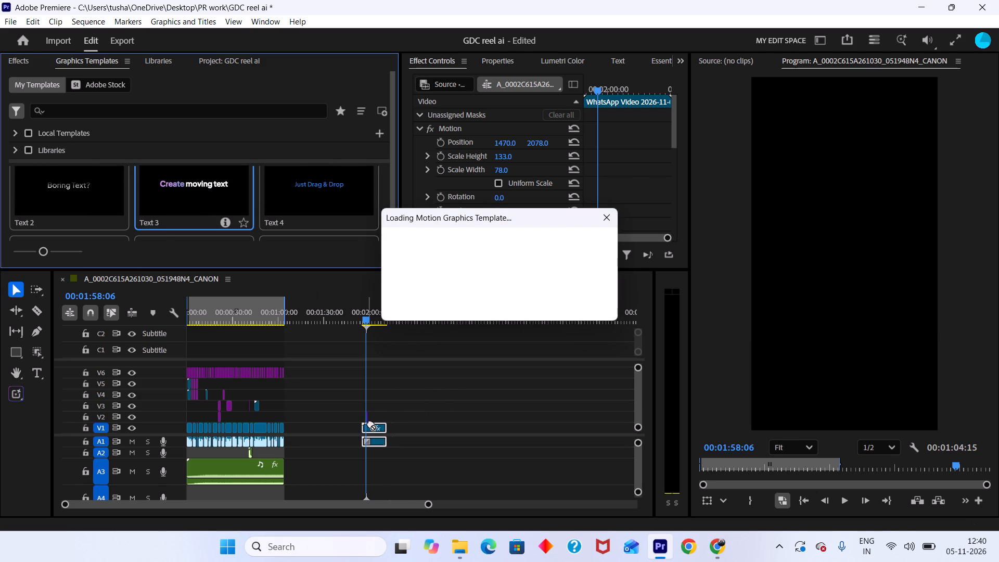
{"action": "scroll", "coordinate": [376, 418], "scroll_direction": "up", "scroll_amount": 3, "text": "alt"}
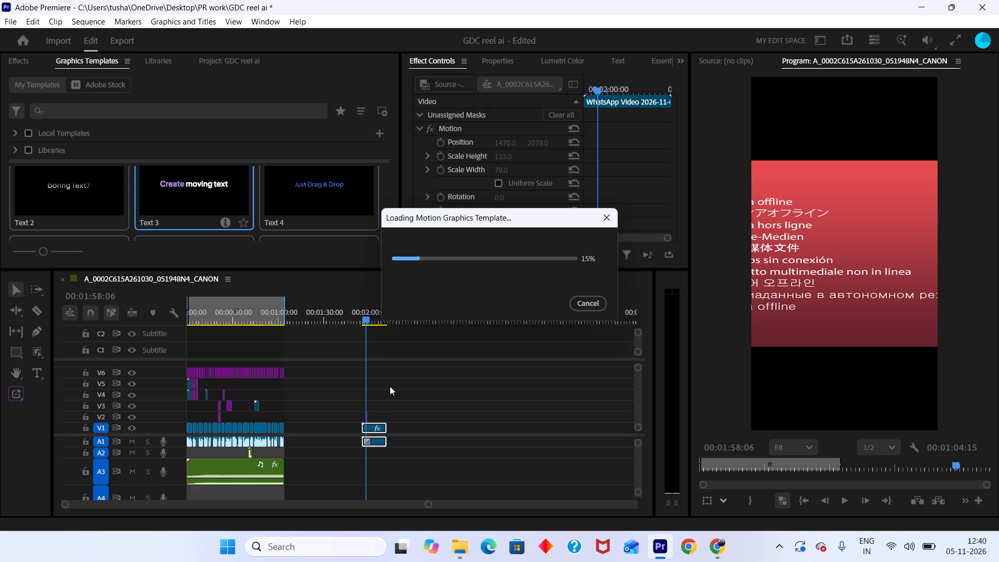
{"action": "scroll", "coordinate": [368, 424], "scroll_direction": "up", "scroll_amount": 11, "text": "alt"}
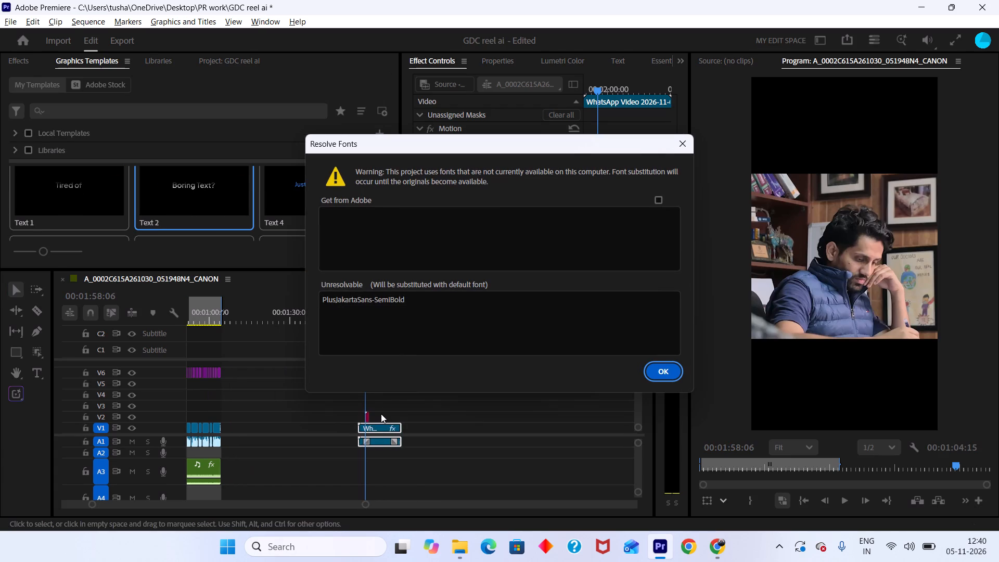
{"action": "scroll", "coordinate": [381, 414], "scroll_direction": "up", "scroll_amount": 5, "text": "alt"}
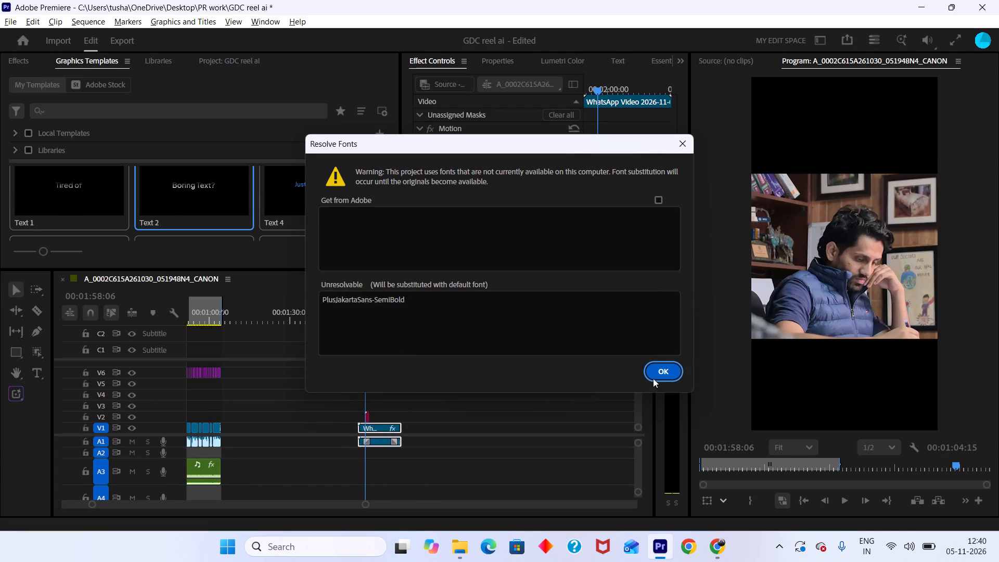
{"action": "left_click", "coordinate": [658, 373]}
Replace the Text 3 graphic's placeholder wording with "When Patients tell me they walk 10k steps a day".
{"action": "scroll", "coordinate": [376, 422], "scroll_direction": "up", "scroll_amount": 9, "text": "alt"}
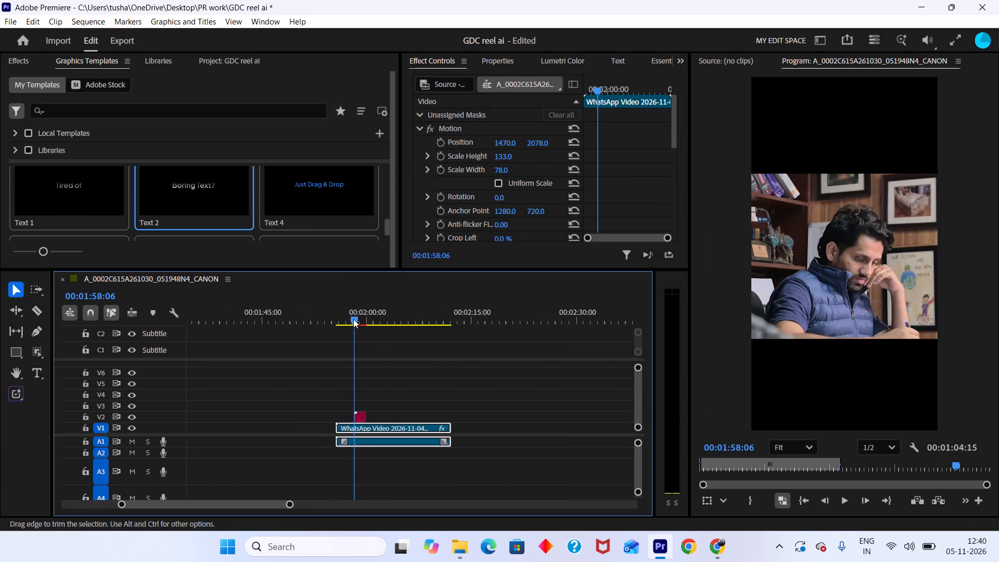
{"action": "left_click_drag", "start_coordinate": [353, 319], "coordinate": [358, 330]}
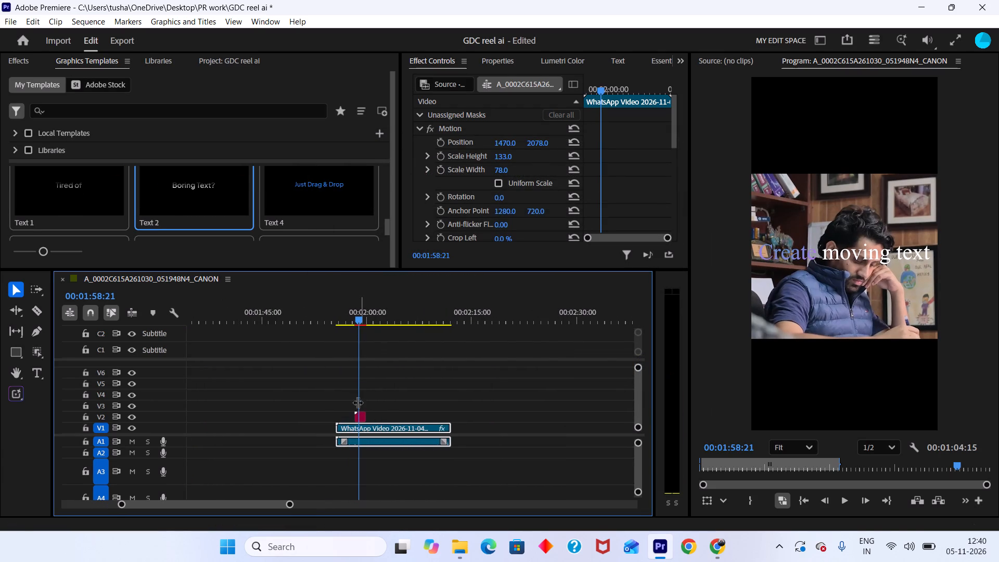
{"action": "left_click", "coordinate": [363, 421]}
{"action": "left_click", "coordinate": [361, 418]}
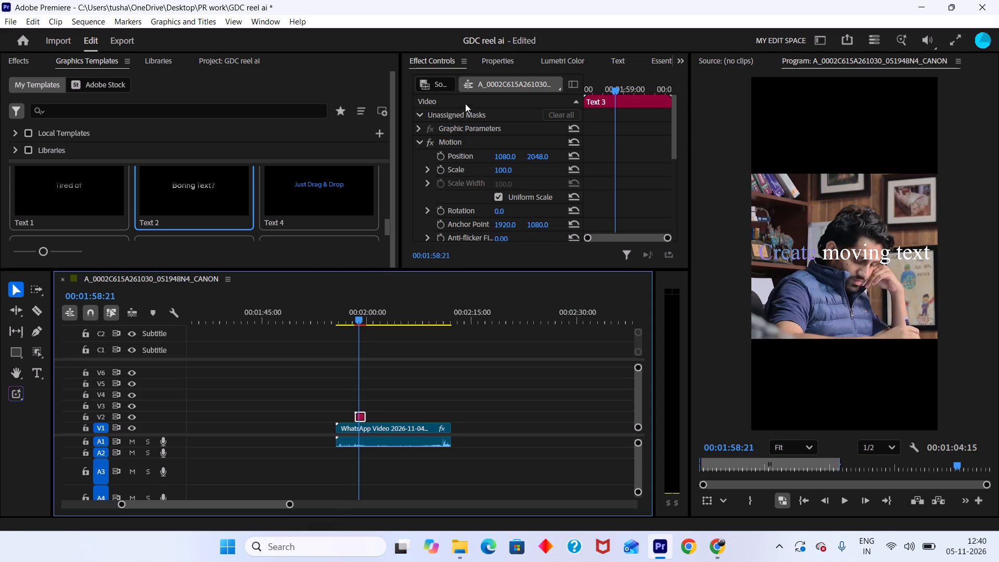
{"action": "left_click", "coordinate": [494, 60]}
{"action": "left_click_drag", "start_coordinate": [505, 131], "coordinate": [387, 140]}
{"action": "key", "text": "ctrl+v"}
Set the font of the Text 3 graphic to Coolvetica Bold.
{"action": "left_click_drag", "start_coordinate": [367, 320], "coordinate": [366, 323]}
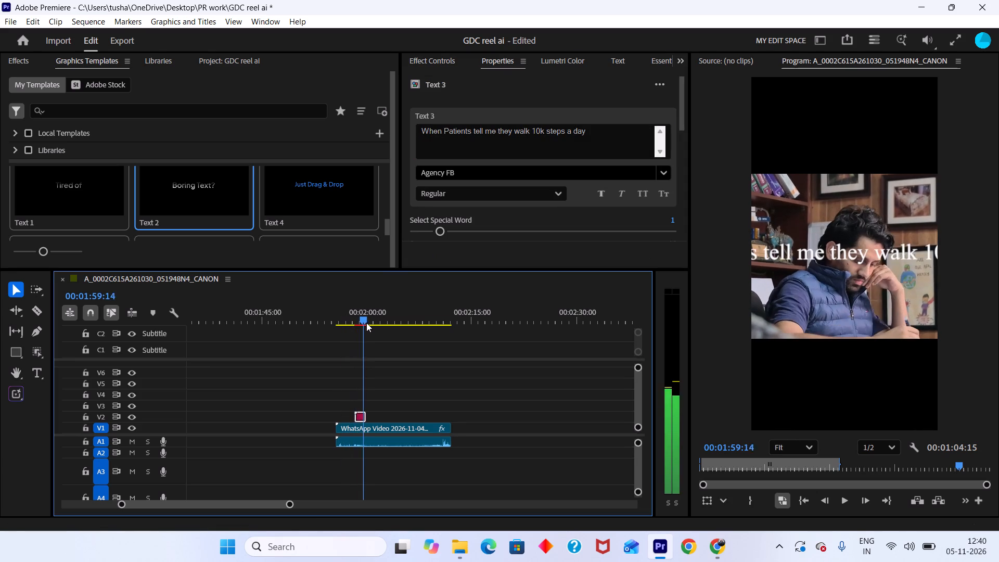
{"action": "left_click_drag", "start_coordinate": [366, 323], "coordinate": [363, 325]}
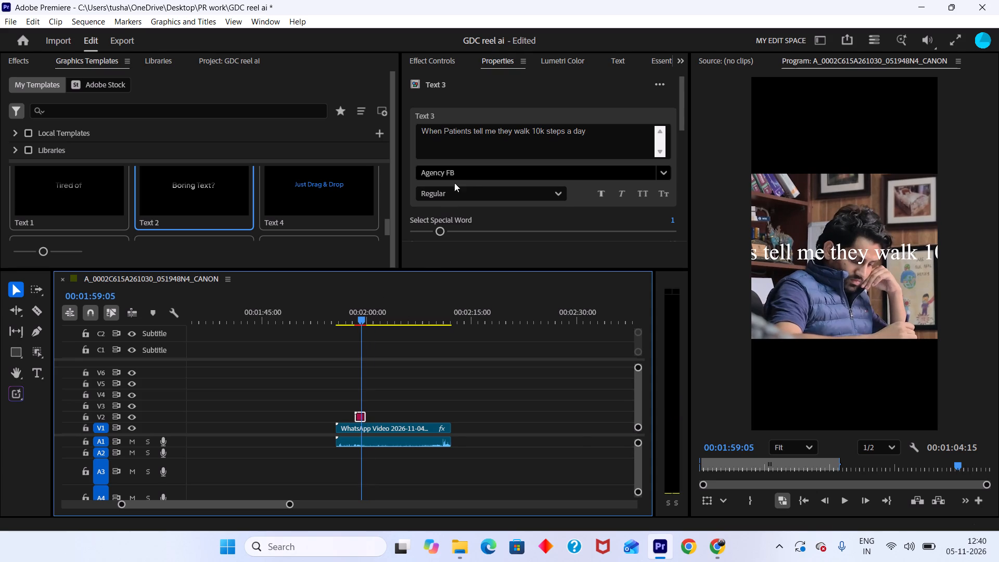
{"action": "left_click", "coordinate": [455, 173]}
{"action": "type", "text": "he"}
{"action": "key", "text": "l"}
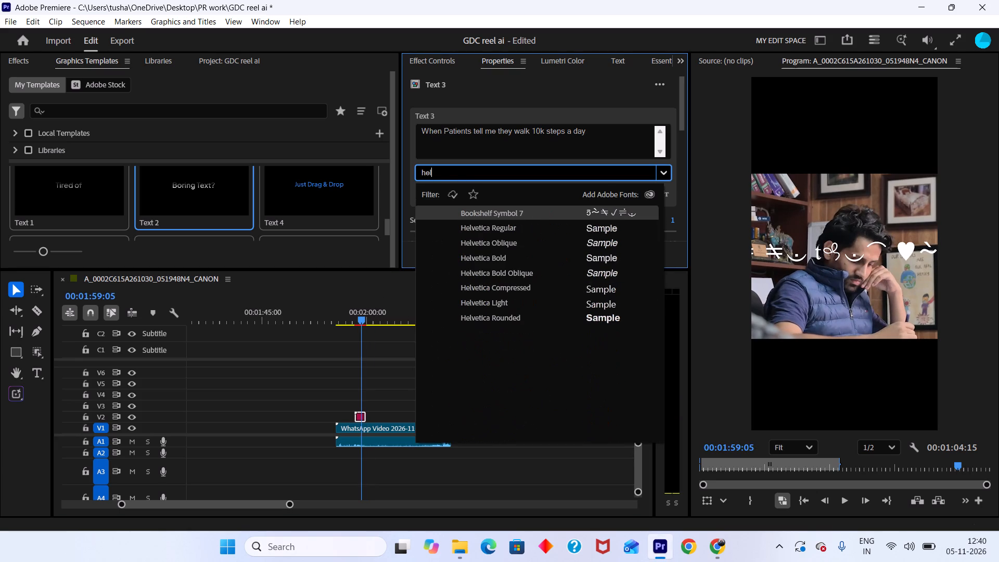
{"action": "key", "text": "BackSpace"}
{"action": "key", "text": "BackSpace"}
{"action": "key", "text": "BackSpace"}
{"action": "key", "text": "BackSpace"}
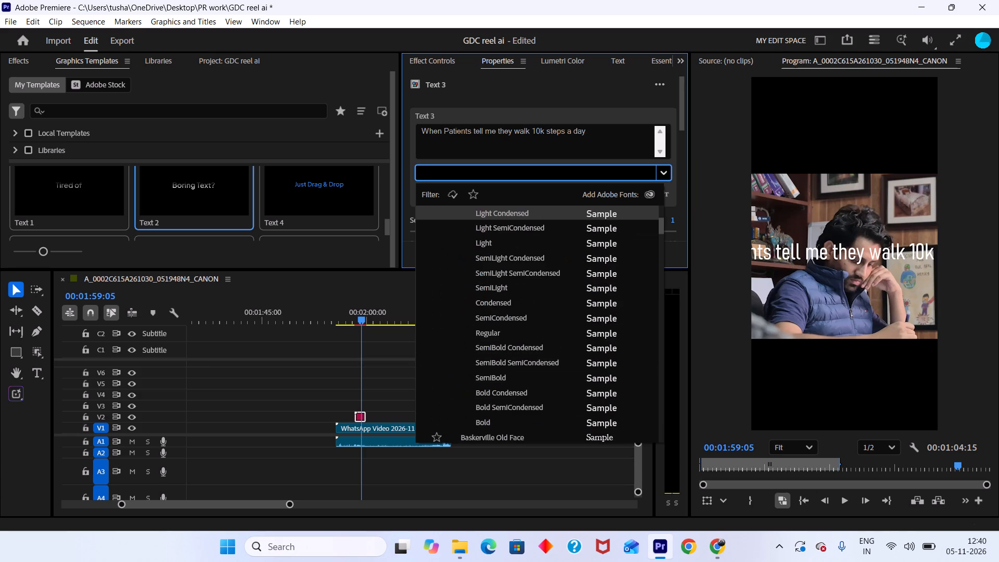
{"action": "type", "text": "coo"}
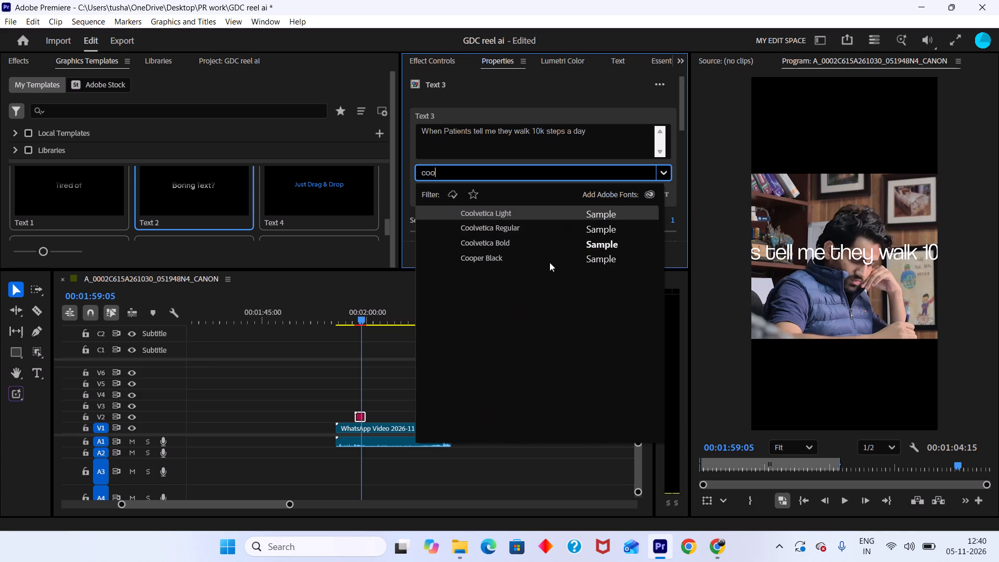
{"action": "left_click", "coordinate": [587, 245]}
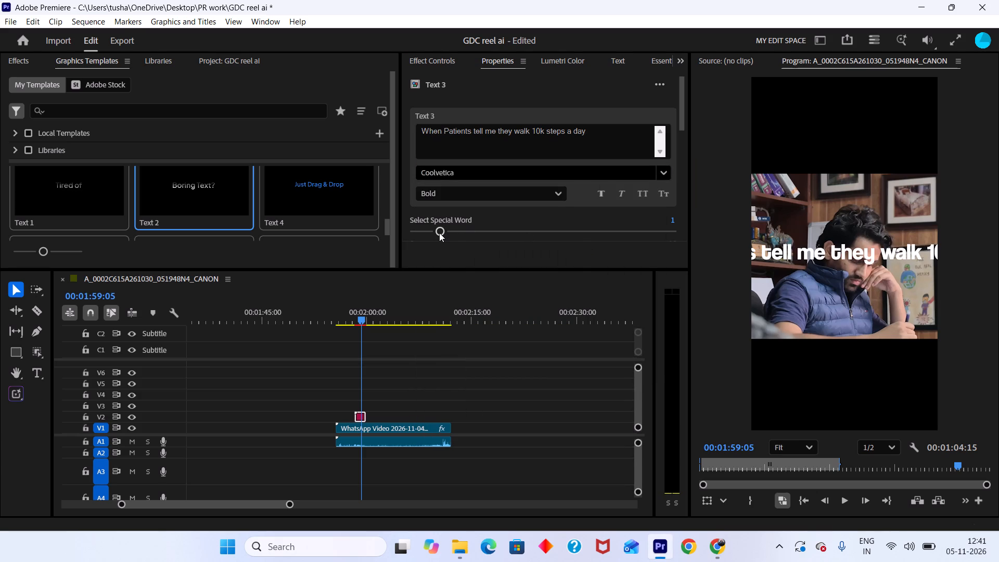
Scale the Text 3 graphic down to 48%.
{"action": "scroll", "coordinate": [501, 214], "scroll_direction": "down", "scroll_amount": 5}
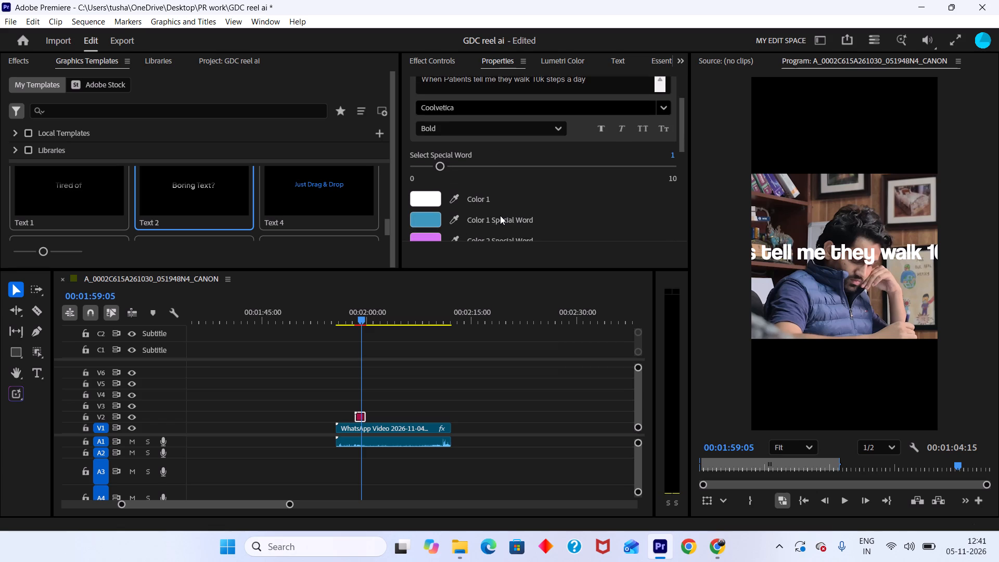
{"action": "scroll", "coordinate": [500, 215], "scroll_direction": "down", "scroll_amount": 7}
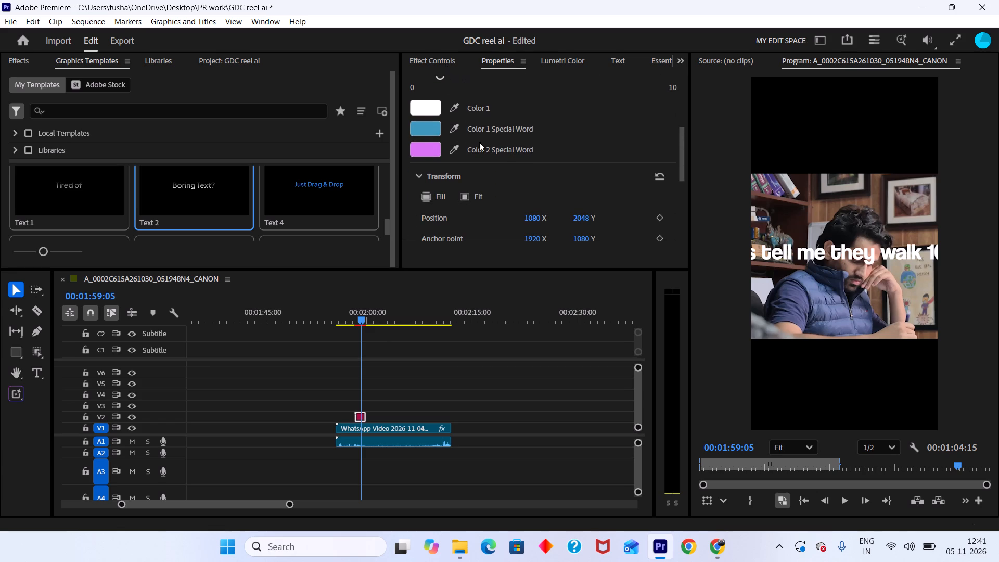
{"action": "scroll", "coordinate": [514, 192], "scroll_direction": "up", "scroll_amount": 9}
{"action": "scroll", "coordinate": [519, 195], "scroll_direction": "down", "scroll_amount": 20}
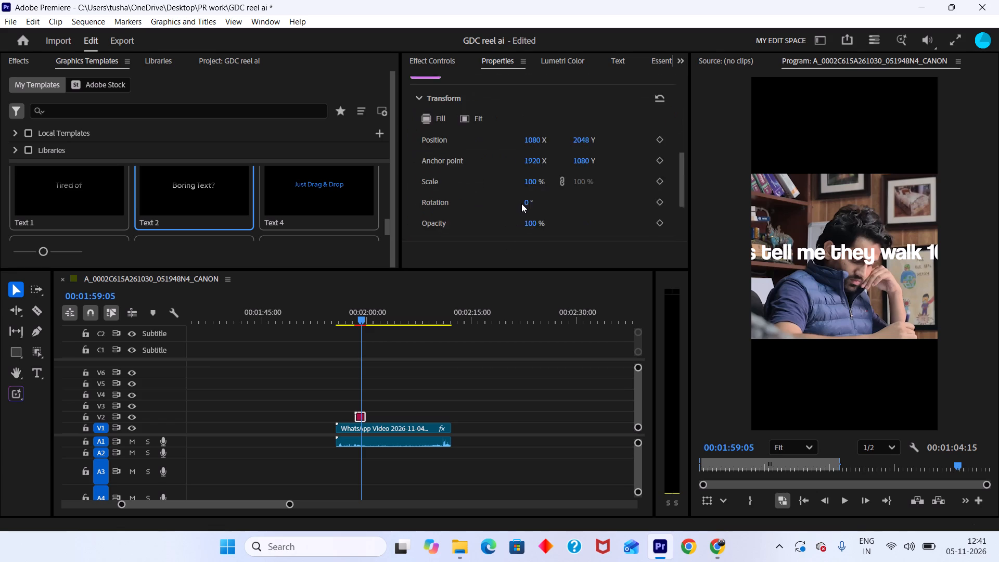
{"action": "scroll", "coordinate": [521, 203], "scroll_direction": "down", "scroll_amount": 2}
{"action": "scroll", "coordinate": [519, 206], "scroll_direction": "up", "scroll_amount": 4}
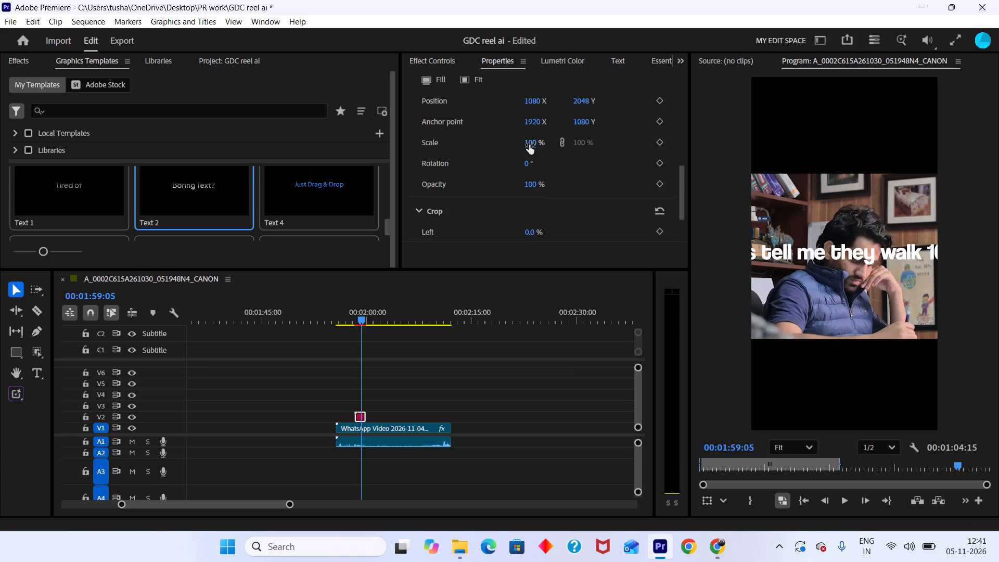
{"action": "left_click_drag", "start_coordinate": [529, 145], "coordinate": [519, 170]}
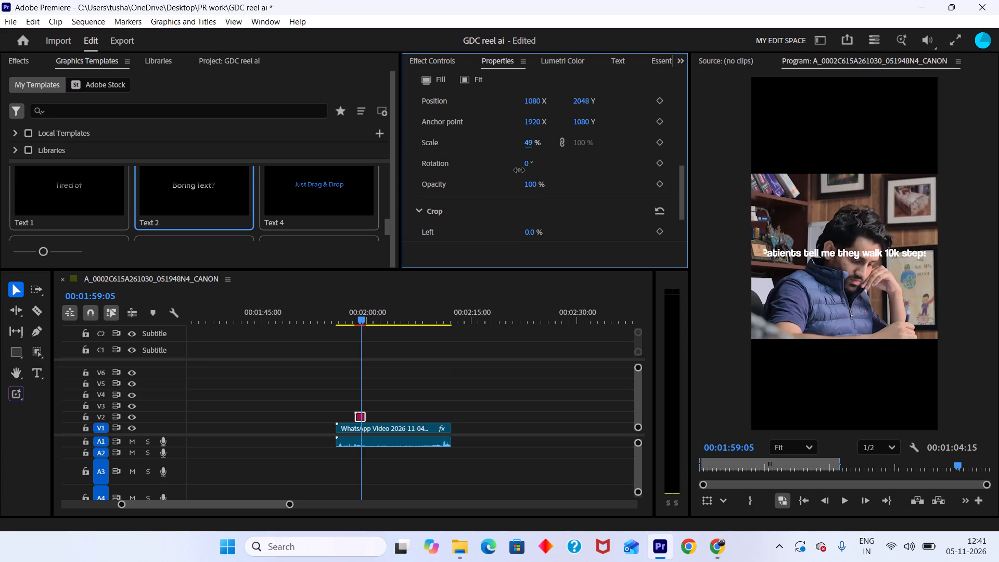
{"action": "left_click_drag", "start_coordinate": [519, 170], "coordinate": [519, 171]}
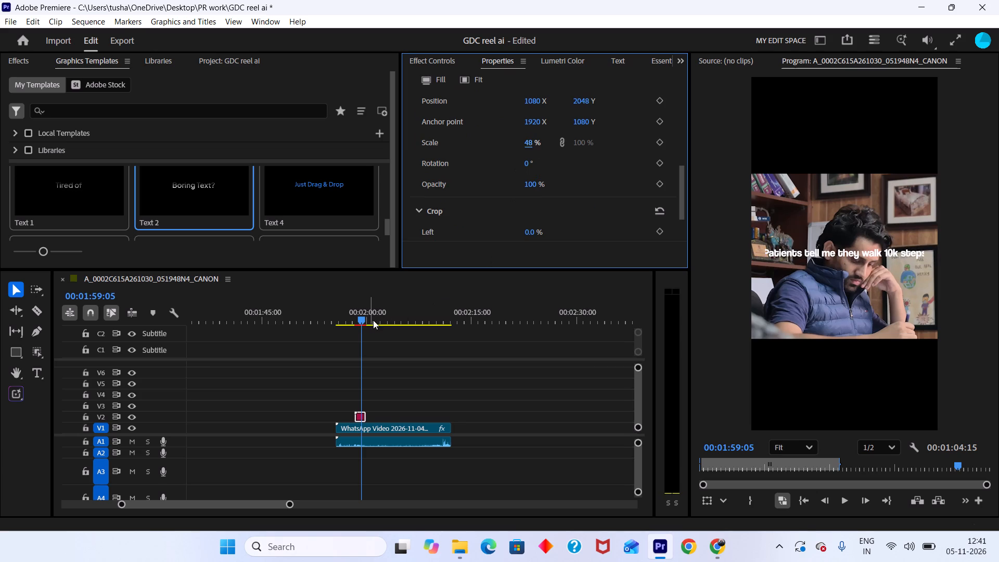
Play through the Text 3 graphic to check its animation and fit, then return the playhead to 00:01:58:21.
{"action": "left_click_drag", "start_coordinate": [367, 318], "coordinate": [358, 318]}
{"action": "key", "text": "space"}
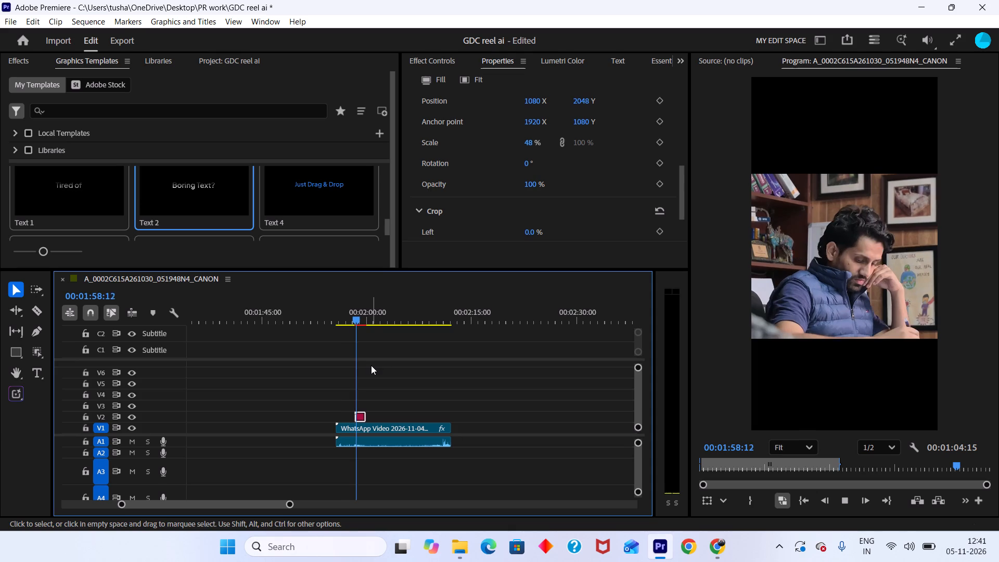
{"action": "key", "text": "space"}
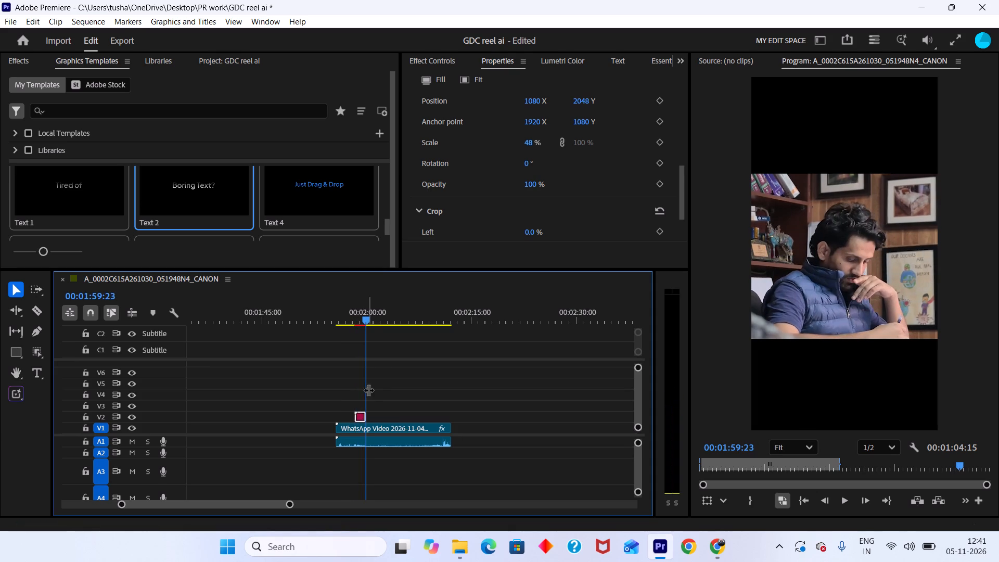
{"action": "left_click", "coordinate": [363, 315]}
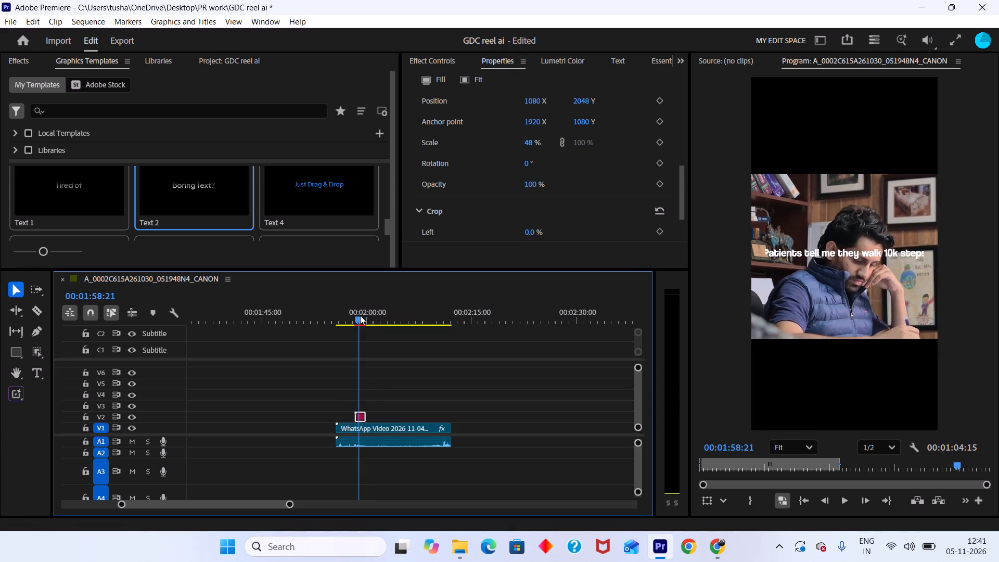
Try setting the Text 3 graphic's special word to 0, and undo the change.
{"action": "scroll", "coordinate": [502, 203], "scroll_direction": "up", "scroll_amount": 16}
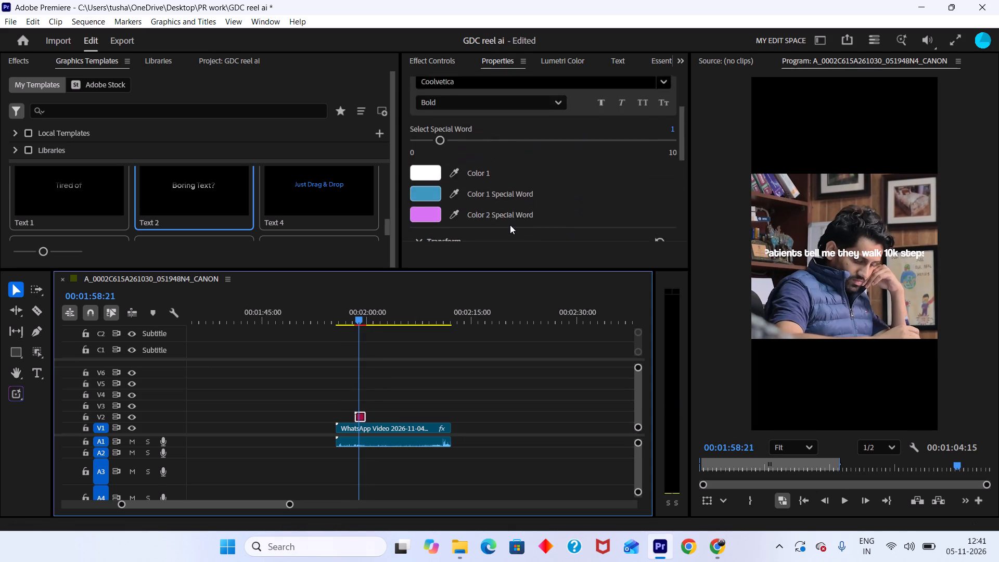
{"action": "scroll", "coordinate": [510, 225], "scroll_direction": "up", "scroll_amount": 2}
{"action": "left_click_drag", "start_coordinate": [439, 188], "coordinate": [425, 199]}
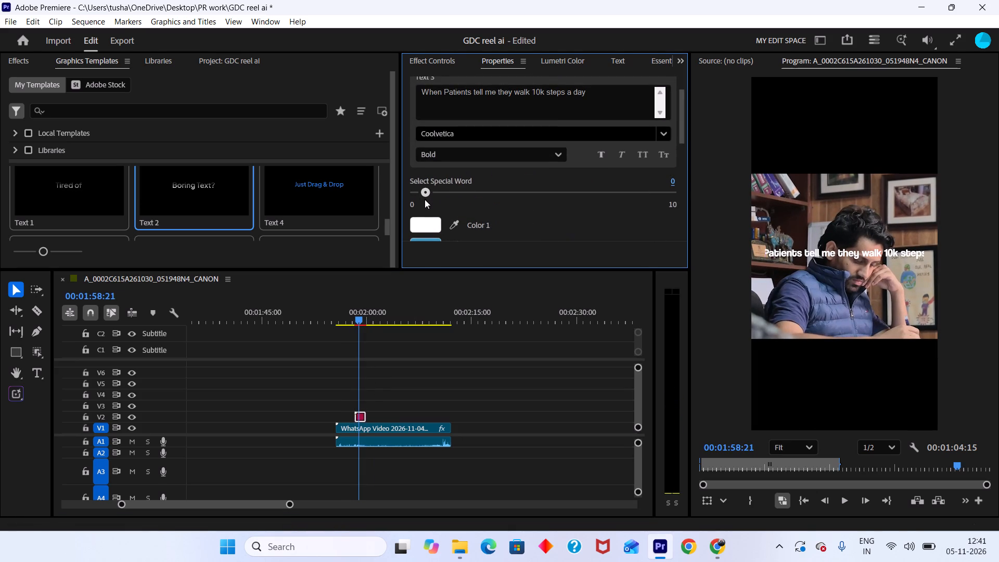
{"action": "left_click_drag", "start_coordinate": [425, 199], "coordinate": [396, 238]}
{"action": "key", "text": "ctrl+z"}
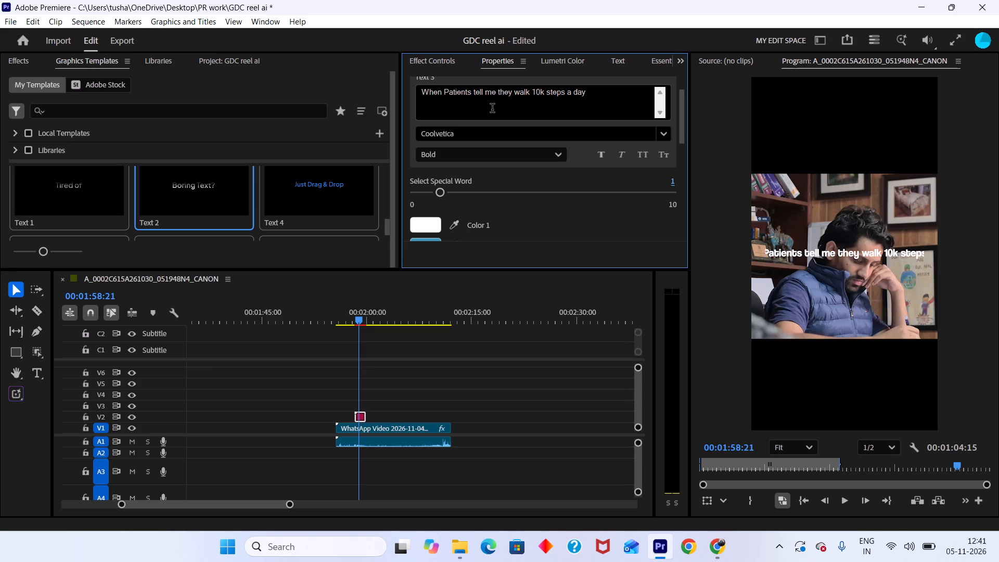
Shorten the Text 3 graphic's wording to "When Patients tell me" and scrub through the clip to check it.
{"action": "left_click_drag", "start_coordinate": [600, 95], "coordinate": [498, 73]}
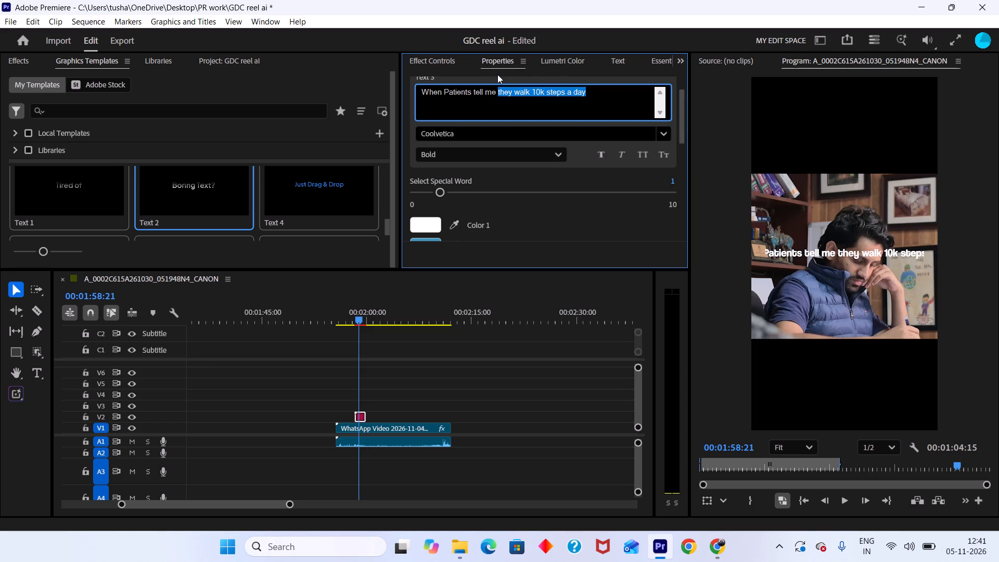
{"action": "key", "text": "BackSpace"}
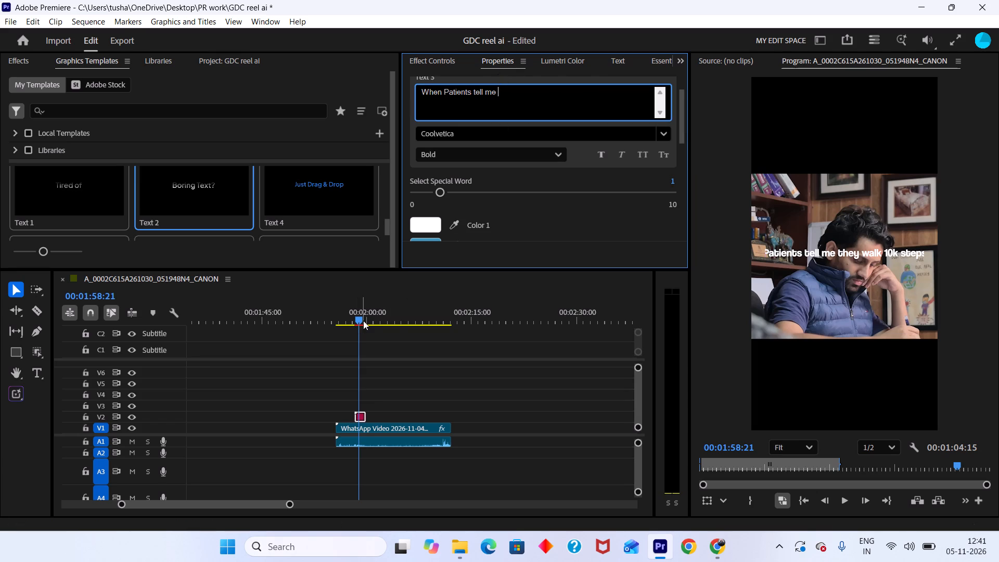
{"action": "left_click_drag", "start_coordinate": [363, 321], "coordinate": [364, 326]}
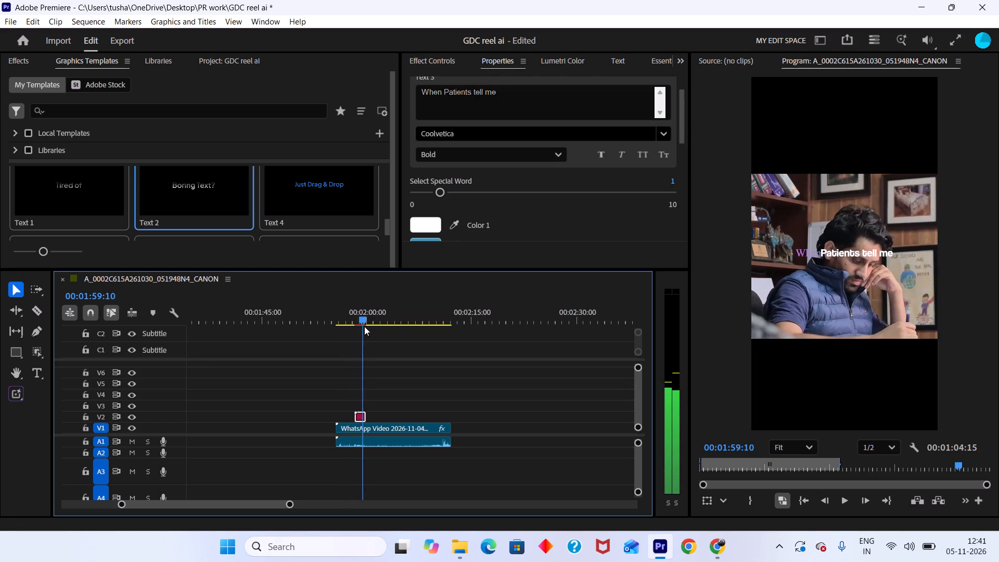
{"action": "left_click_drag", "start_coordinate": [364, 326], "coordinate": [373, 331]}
Delete the Text 3 graphic from track V2 above the WhatsApp video.
{"action": "left_click_drag", "start_coordinate": [402, 391], "coordinate": [401, 395]}
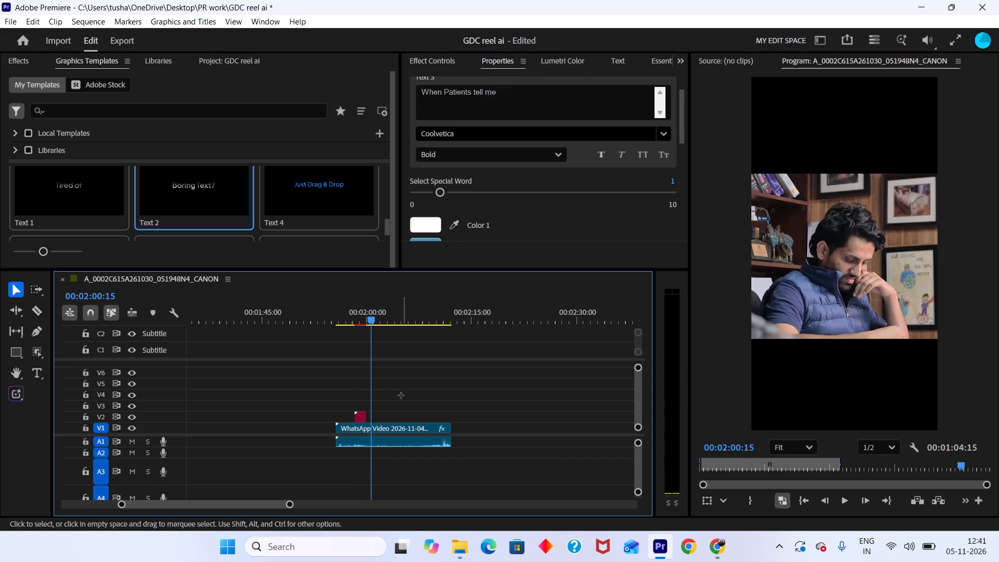
{"action": "left_click_drag", "start_coordinate": [401, 395], "coordinate": [354, 416]}
{"action": "key", "text": "Delete"}
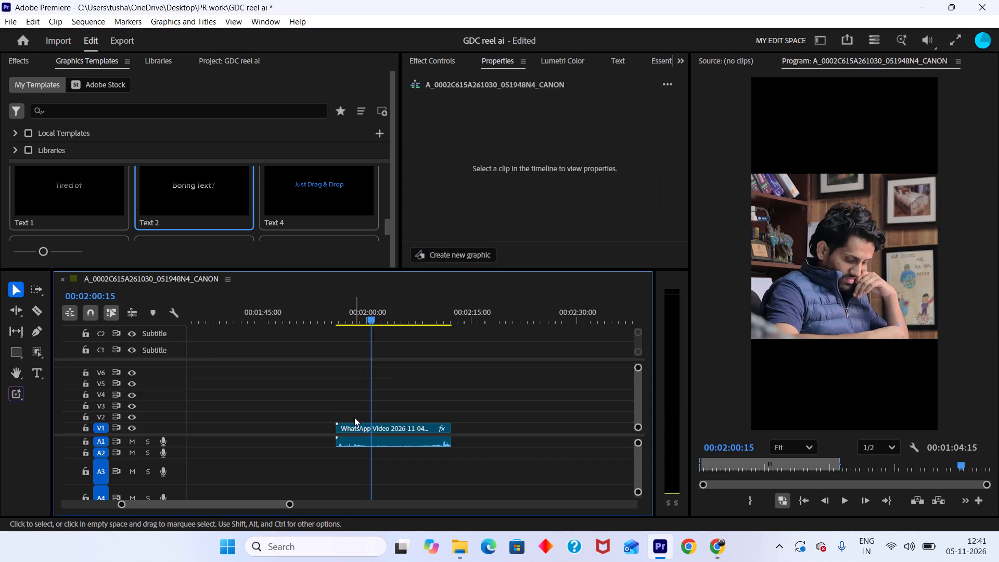
Browse the full graphics template library for a different animated text style for the hook.
{"action": "scroll", "coordinate": [280, 229], "scroll_direction": "up", "scroll_amount": 4}
{"action": "left_click_drag", "start_coordinate": [386, 228], "coordinate": [386, 223]}
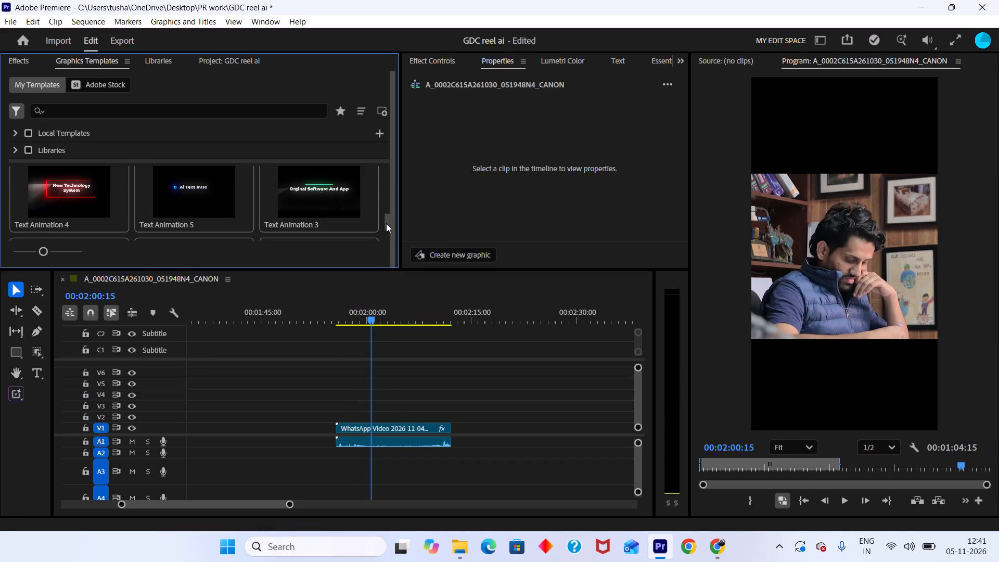
{"action": "left_click_drag", "start_coordinate": [386, 223], "coordinate": [386, 223]}
{"action": "left_click", "coordinate": [385, 222]}
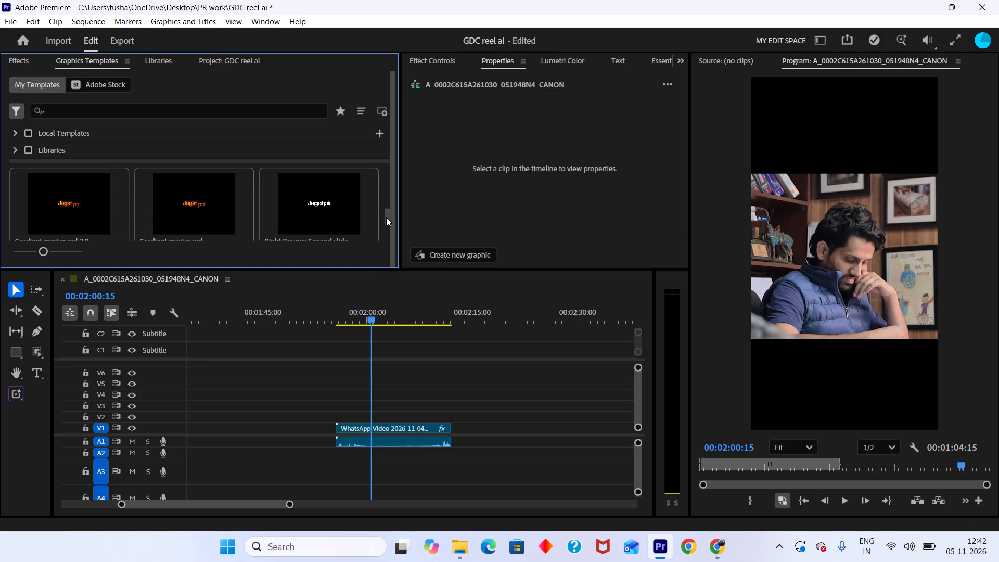
{"action": "key", "text": "grave"}
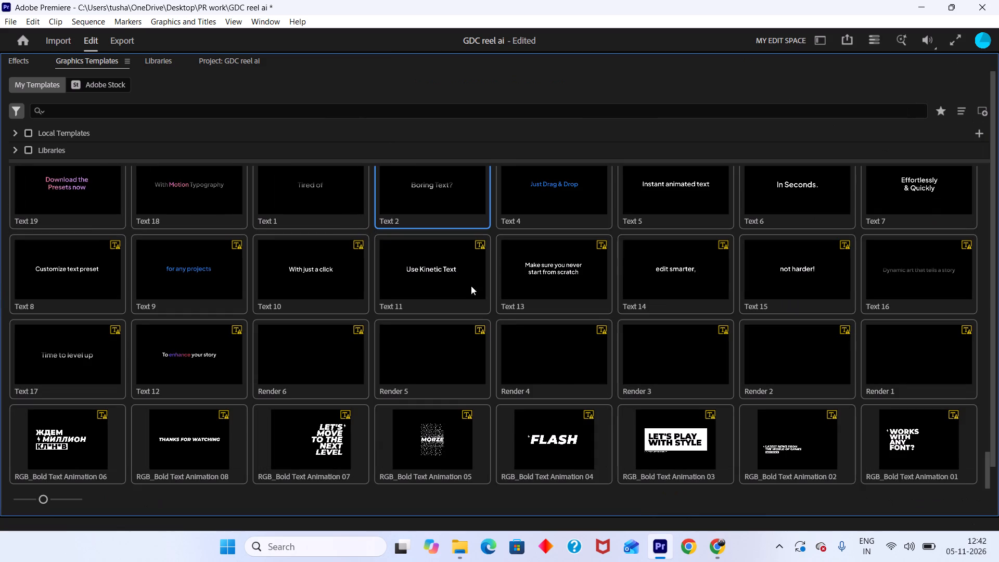
{"action": "scroll", "coordinate": [556, 383], "scroll_direction": "down", "scroll_amount": 5}
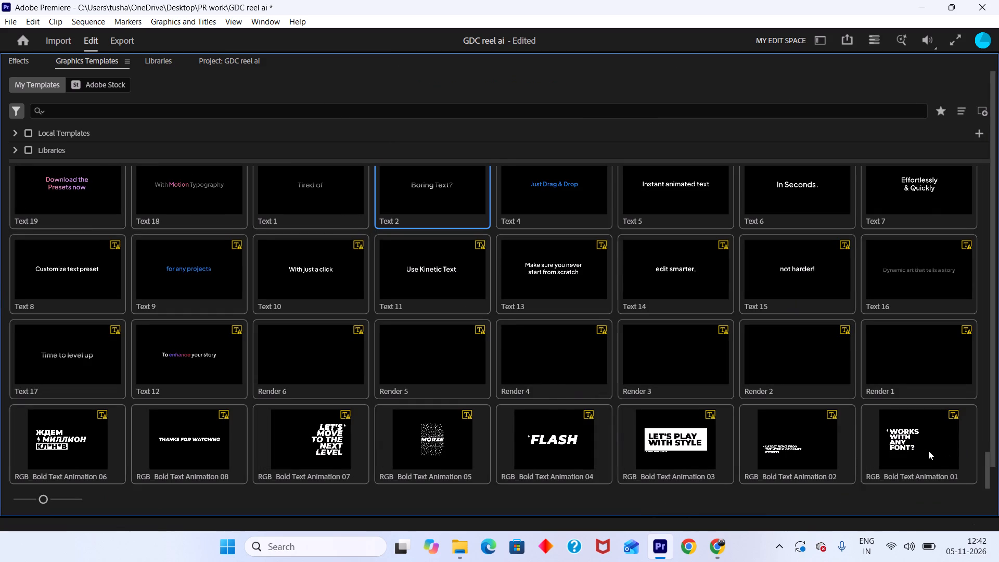
{"action": "left_click", "coordinate": [921, 449]}
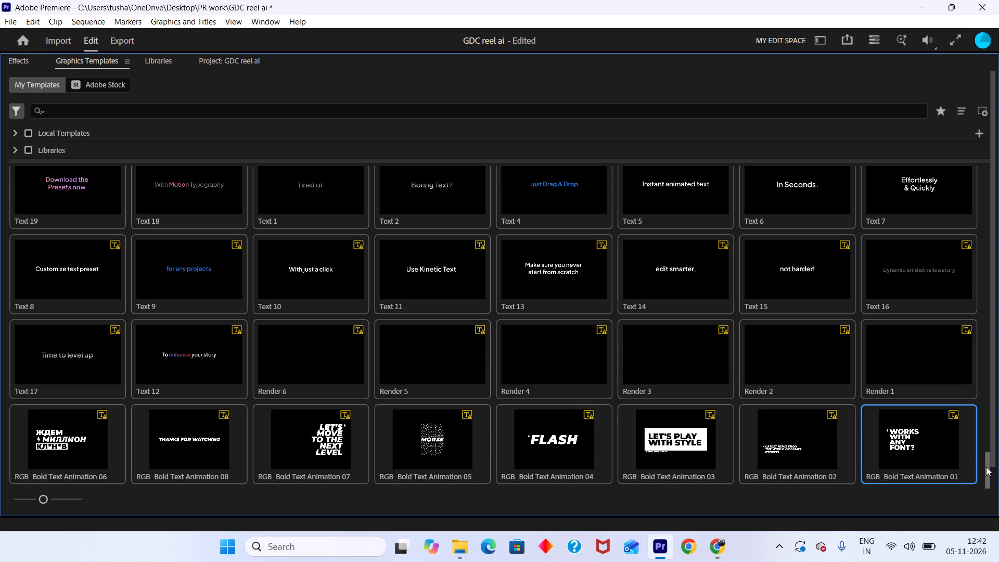
{"action": "left_click_drag", "start_coordinate": [986, 467], "coordinate": [981, 439]}
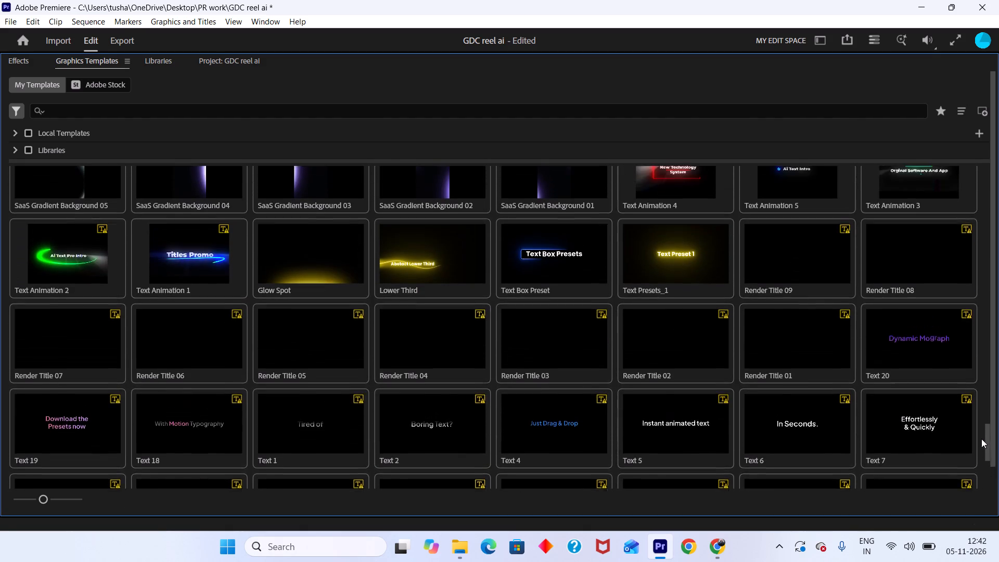
{"action": "left_click_drag", "start_coordinate": [981, 439], "coordinate": [977, 413]}
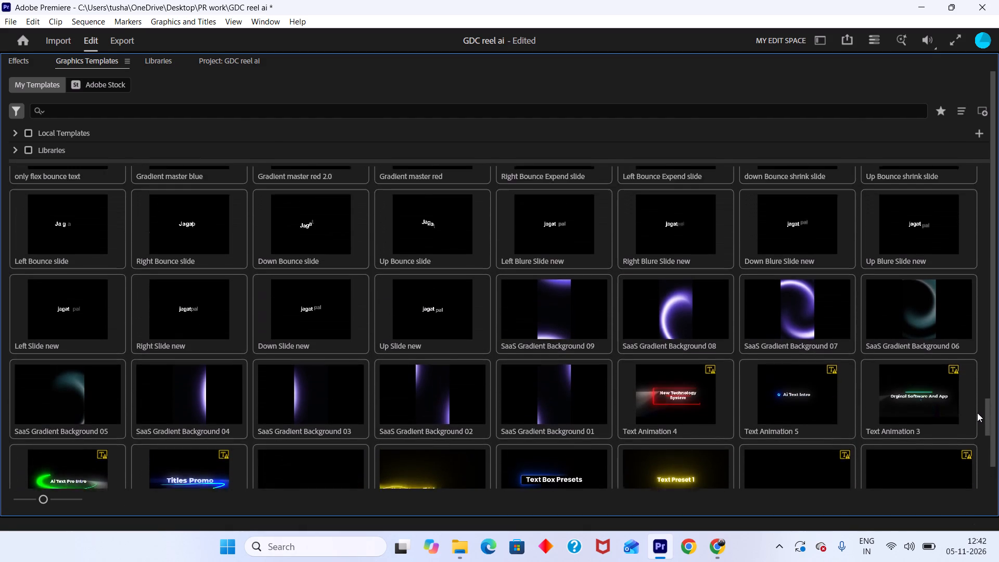
{"action": "left_click_drag", "start_coordinate": [977, 413], "coordinate": [953, 336]}
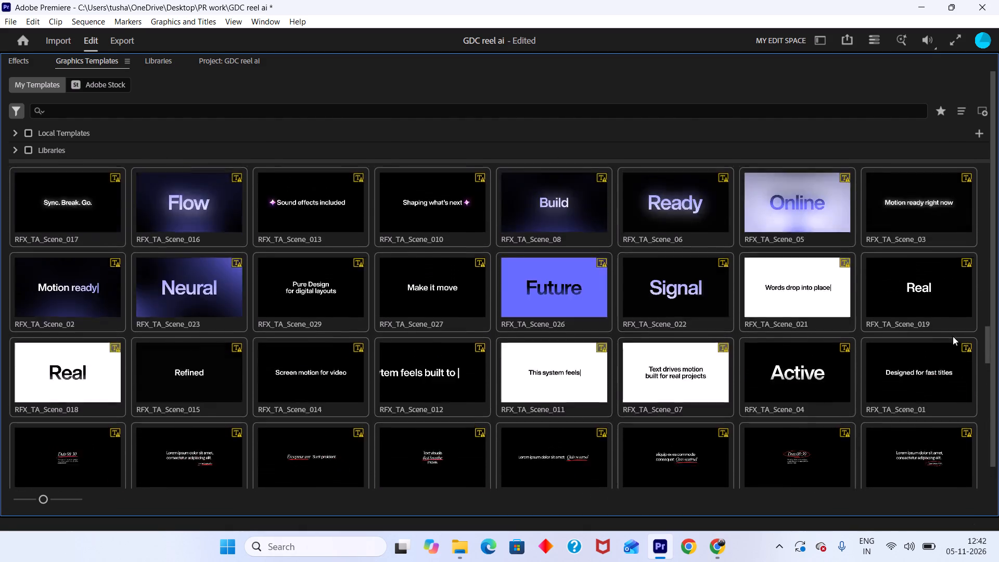
{"action": "left_click_drag", "start_coordinate": [953, 336], "coordinate": [949, 290]}
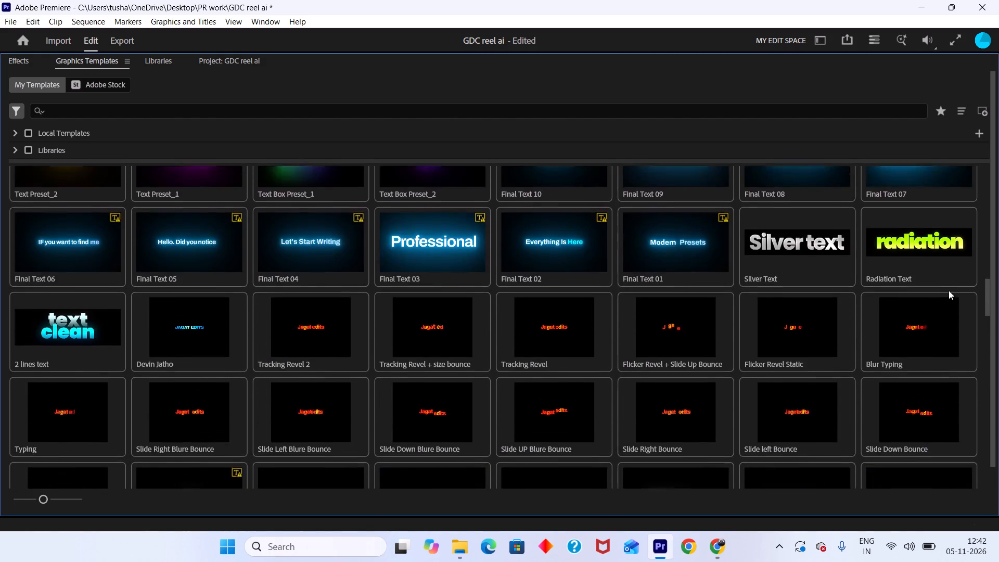
{"action": "left_click_drag", "start_coordinate": [949, 290], "coordinate": [947, 266]}
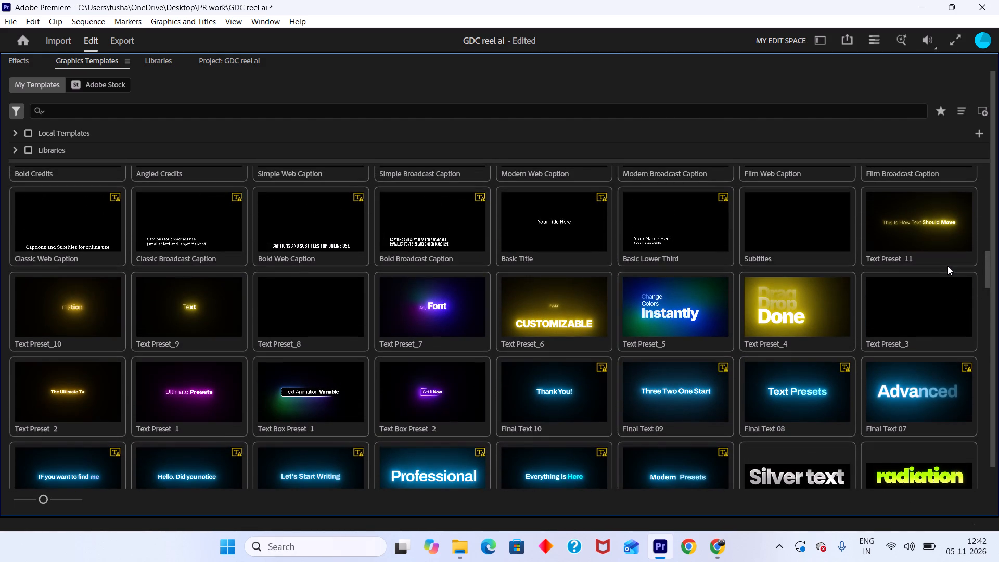
{"action": "left_click_drag", "start_coordinate": [947, 266], "coordinate": [944, 136]}
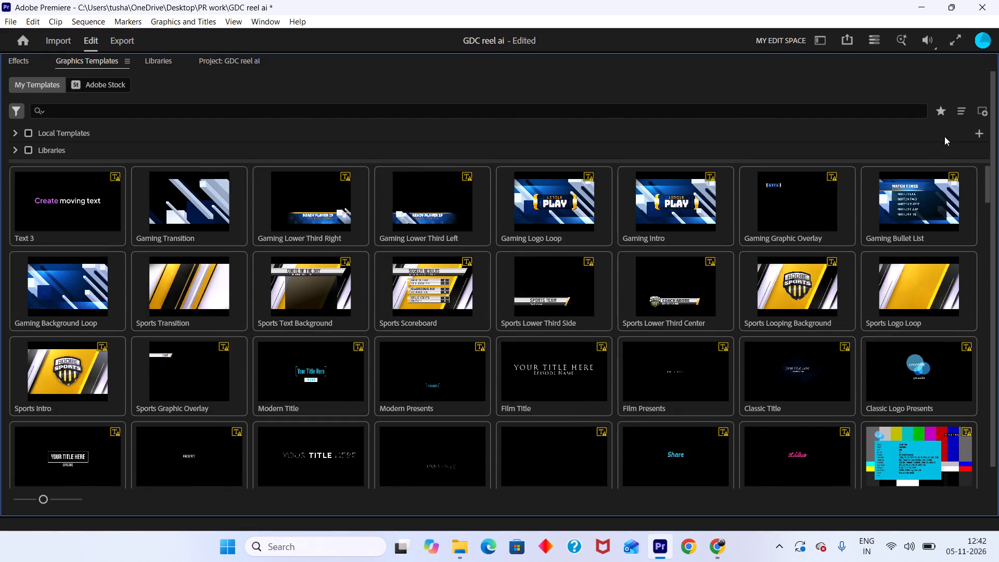
{"action": "left_click_drag", "start_coordinate": [944, 136], "coordinate": [975, 338]}
{"action": "key", "text": "grave"}
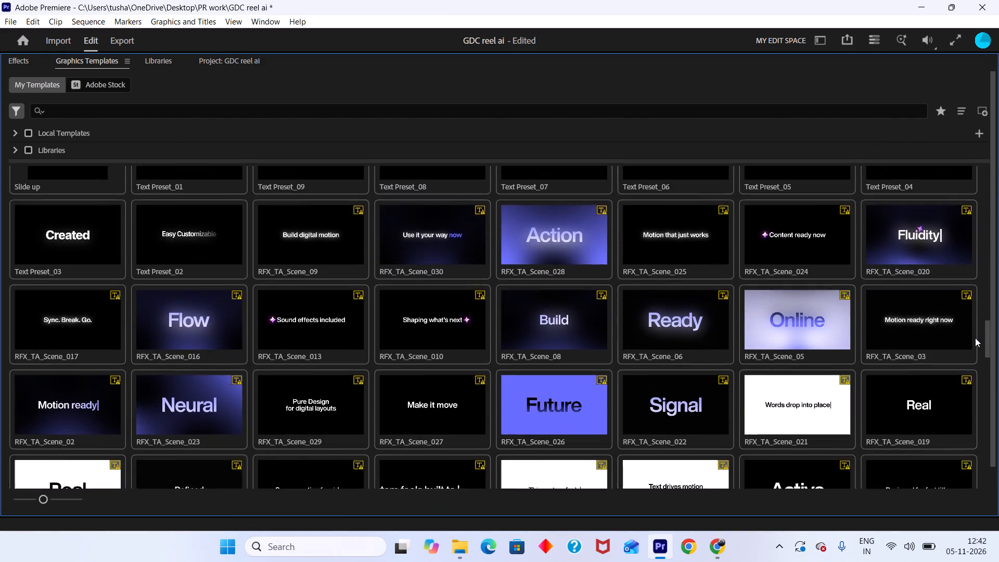
{"action": "left_click_drag", "start_coordinate": [975, 338], "coordinate": [974, 392]}
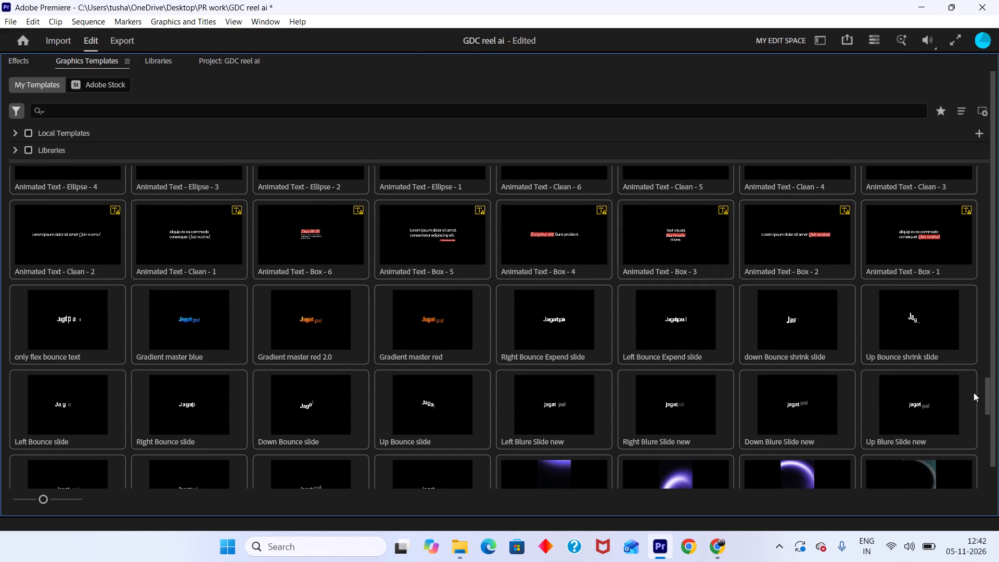
{"action": "left_click_drag", "start_coordinate": [974, 392], "coordinate": [974, 439]}
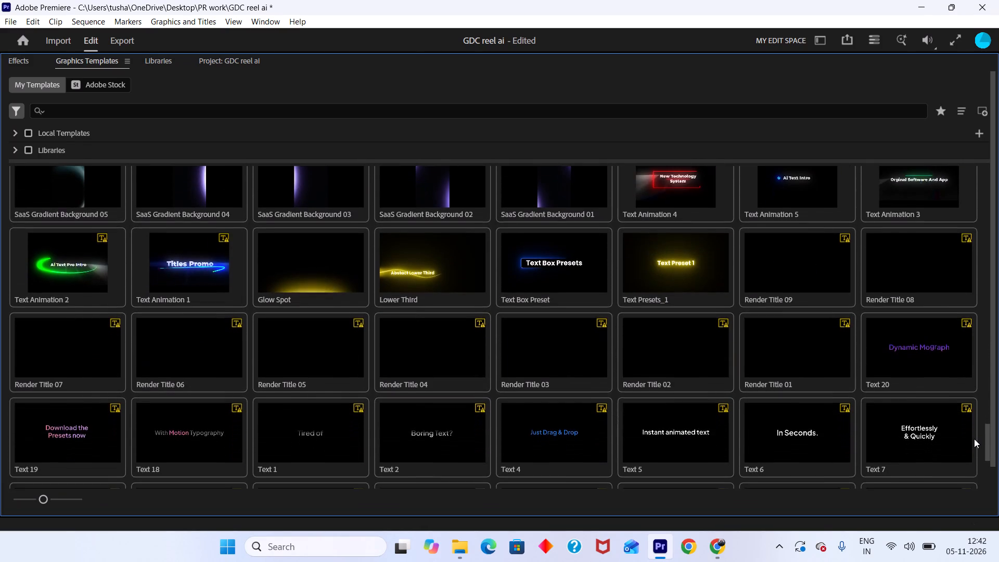
{"action": "left_click_drag", "start_coordinate": [974, 439], "coordinate": [974, 469]}
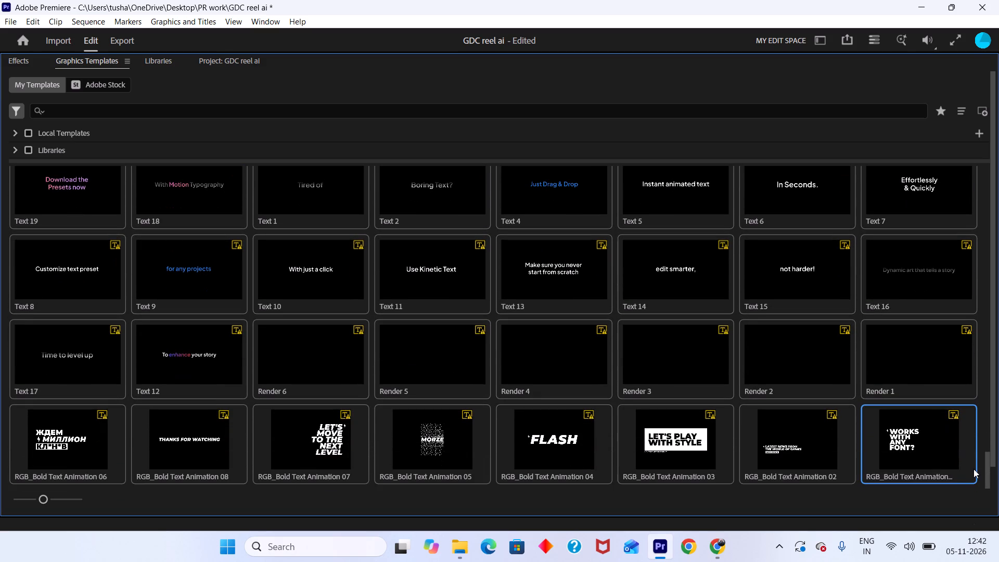
{"action": "left_click_drag", "start_coordinate": [974, 469], "coordinate": [974, 480]}
{"action": "left_click_drag", "start_coordinate": [974, 480], "coordinate": [966, 478]}
{"action": "key", "text": "grave"}
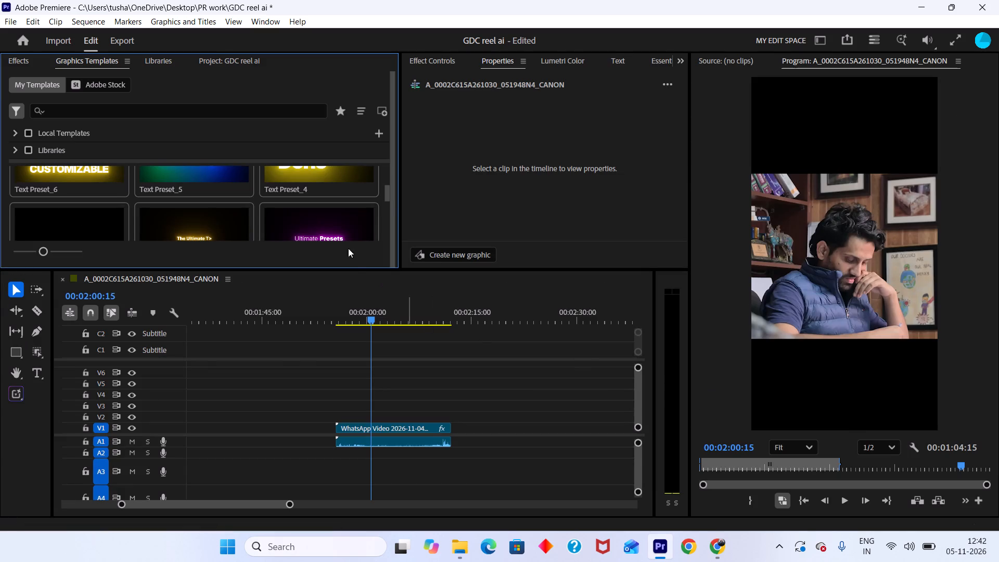
Place the RGB_Bold Text Animation 01 template on track V4 above the WhatsApp video, starting at 00:02:00:15.
{"action": "left_click_drag", "start_coordinate": [390, 190], "coordinate": [390, 202]}
{"action": "left_click_drag", "start_coordinate": [388, 195], "coordinate": [386, 209]}
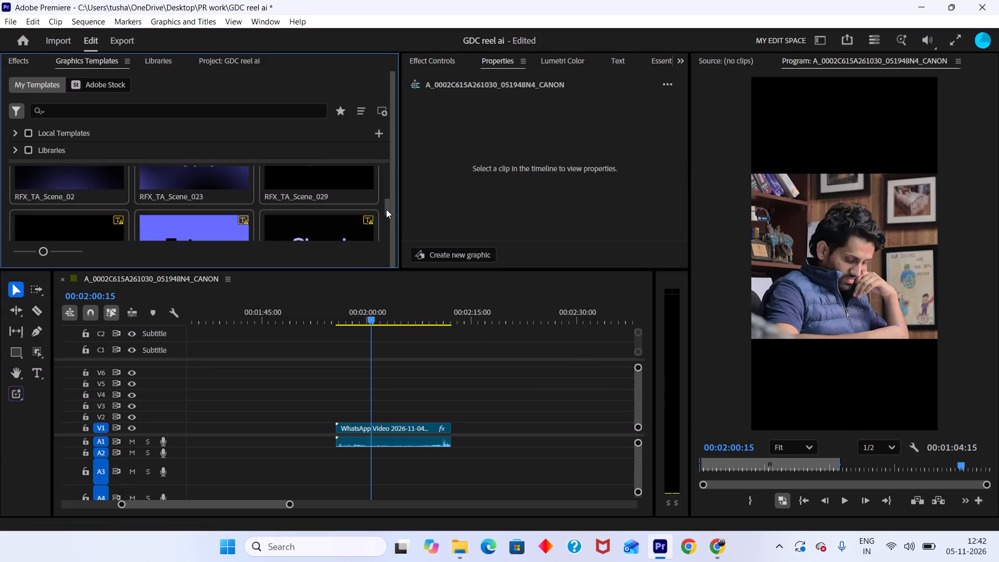
{"action": "left_click_drag", "start_coordinate": [386, 209], "coordinate": [386, 233]}
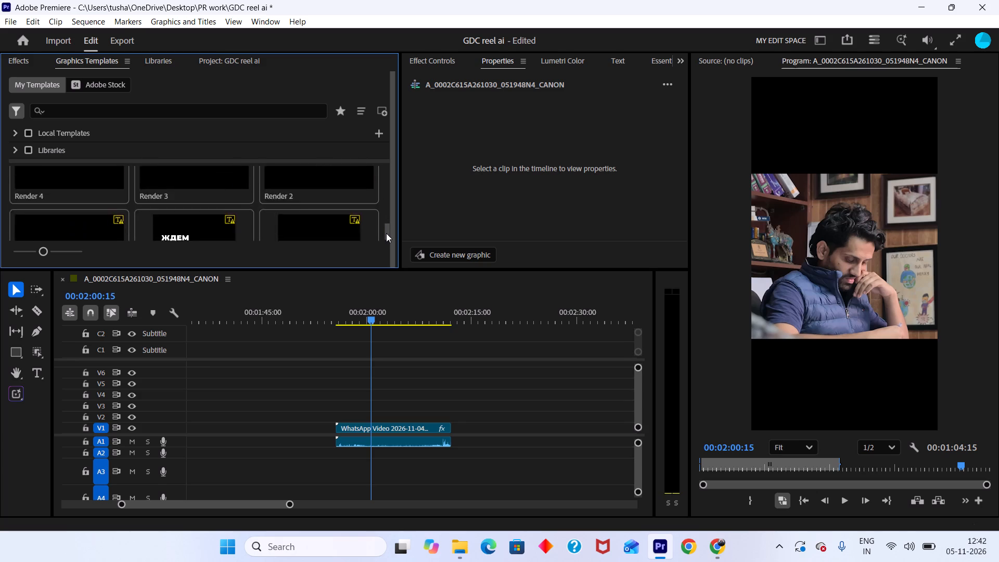
{"action": "left_click_drag", "start_coordinate": [386, 233], "coordinate": [386, 235]}
{"action": "left_click_drag", "start_coordinate": [311, 198], "coordinate": [364, 394]}
Scrub and play through the RGB_Bold Text Animation 01 graphic to check its animation over the video.
{"action": "left_click_drag", "start_coordinate": [372, 318], "coordinate": [378, 325]}
{"action": "left_click", "coordinate": [388, 395]}
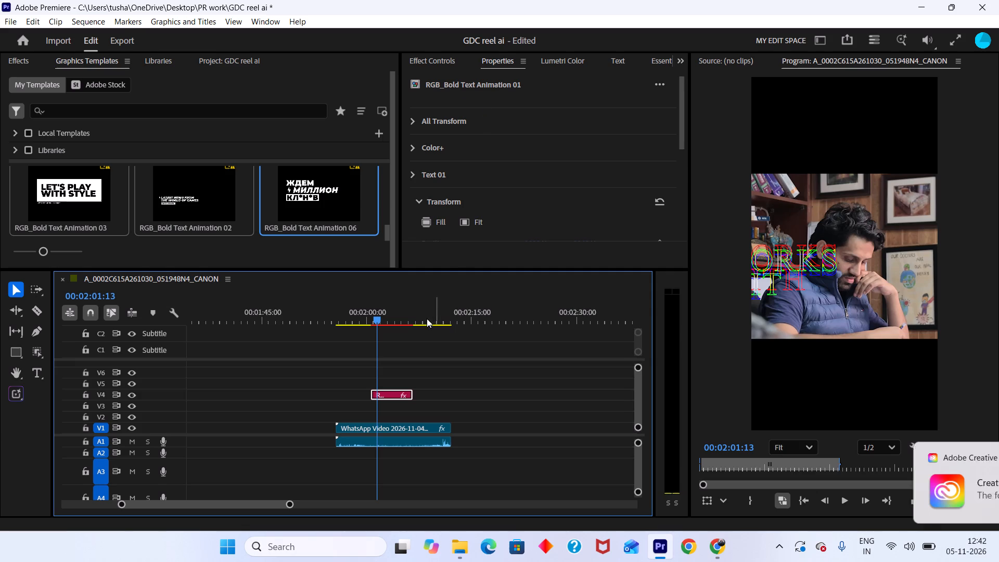
{"action": "left_click_drag", "start_coordinate": [382, 317], "coordinate": [389, 324]}
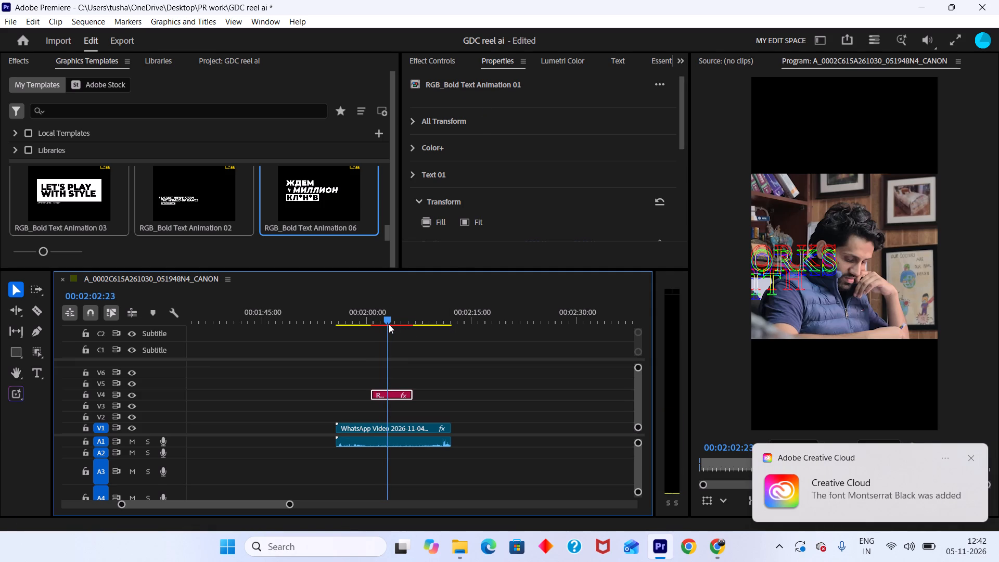
{"action": "key", "text": "space"}
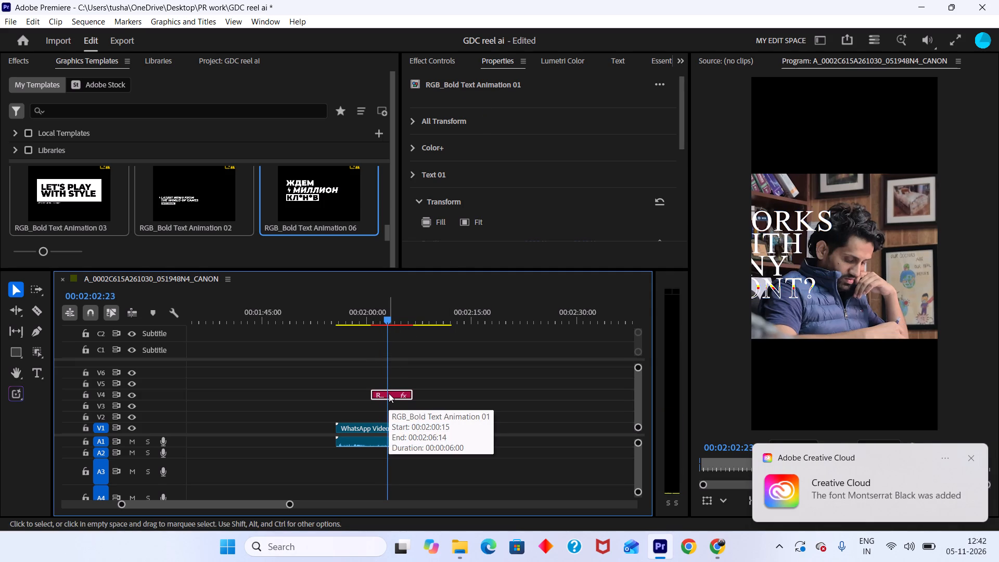
{"action": "key", "text": "space"}
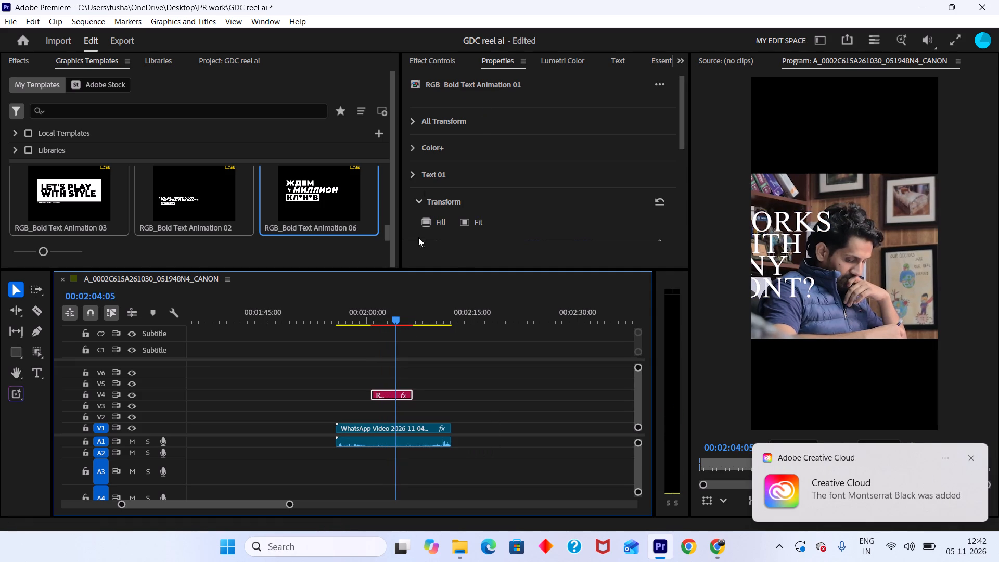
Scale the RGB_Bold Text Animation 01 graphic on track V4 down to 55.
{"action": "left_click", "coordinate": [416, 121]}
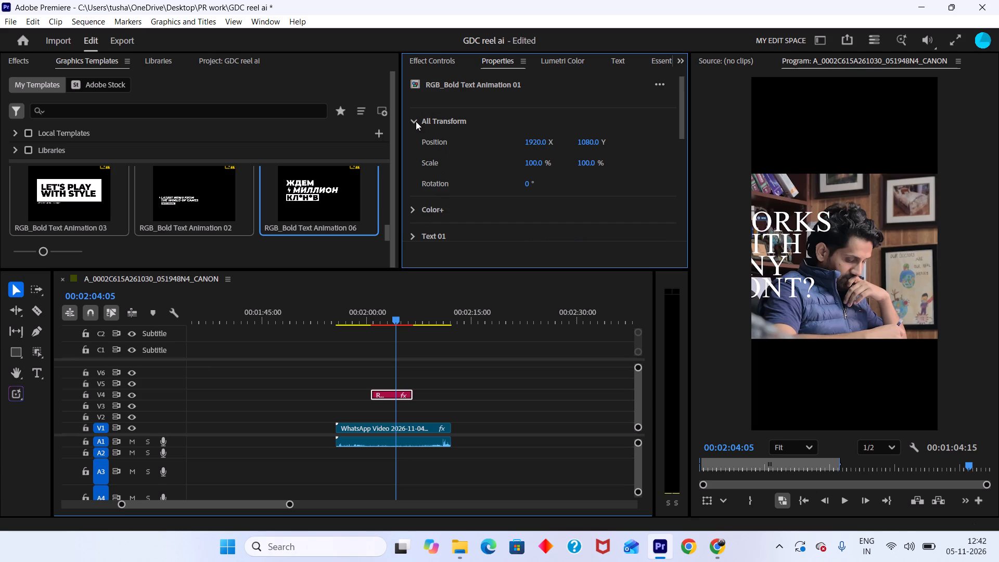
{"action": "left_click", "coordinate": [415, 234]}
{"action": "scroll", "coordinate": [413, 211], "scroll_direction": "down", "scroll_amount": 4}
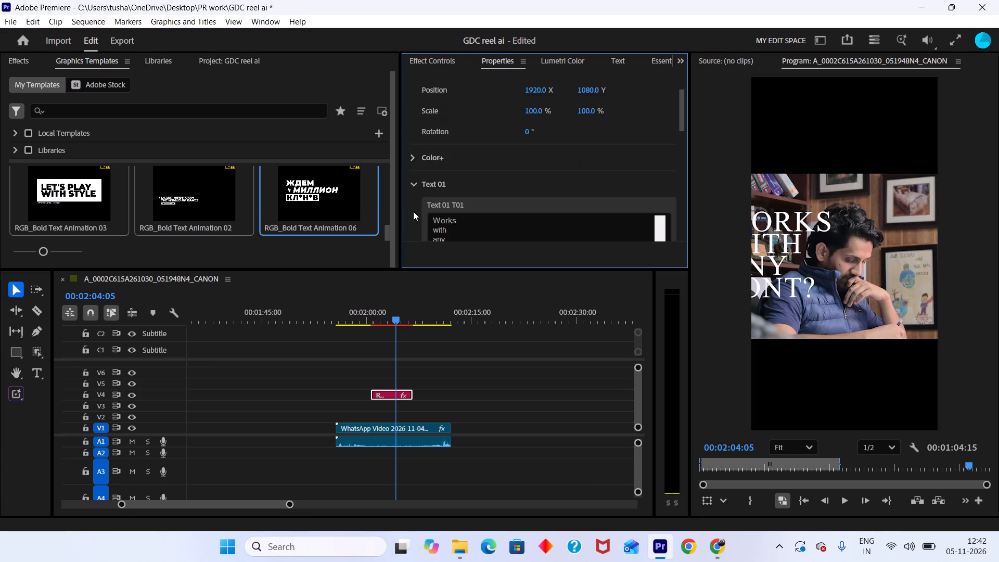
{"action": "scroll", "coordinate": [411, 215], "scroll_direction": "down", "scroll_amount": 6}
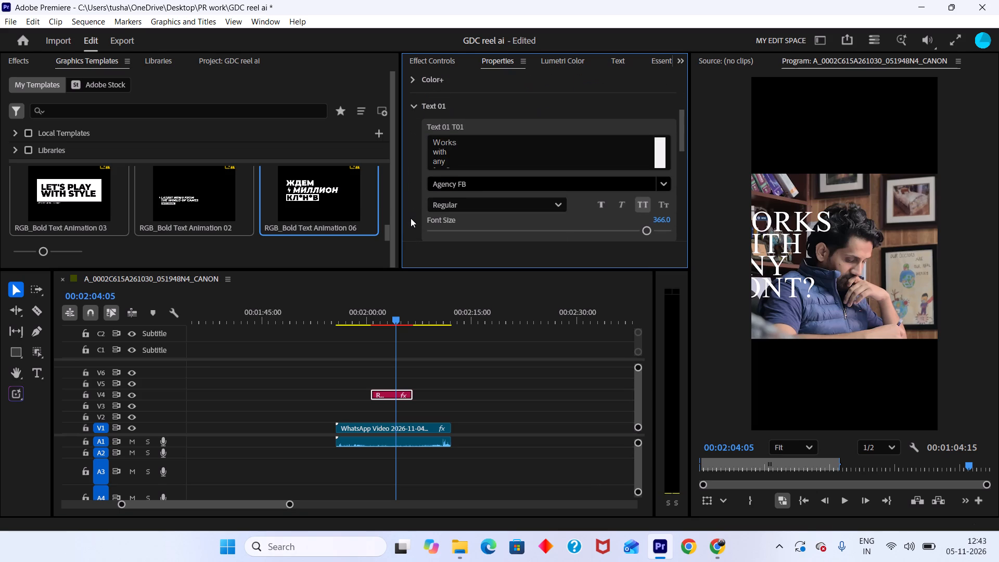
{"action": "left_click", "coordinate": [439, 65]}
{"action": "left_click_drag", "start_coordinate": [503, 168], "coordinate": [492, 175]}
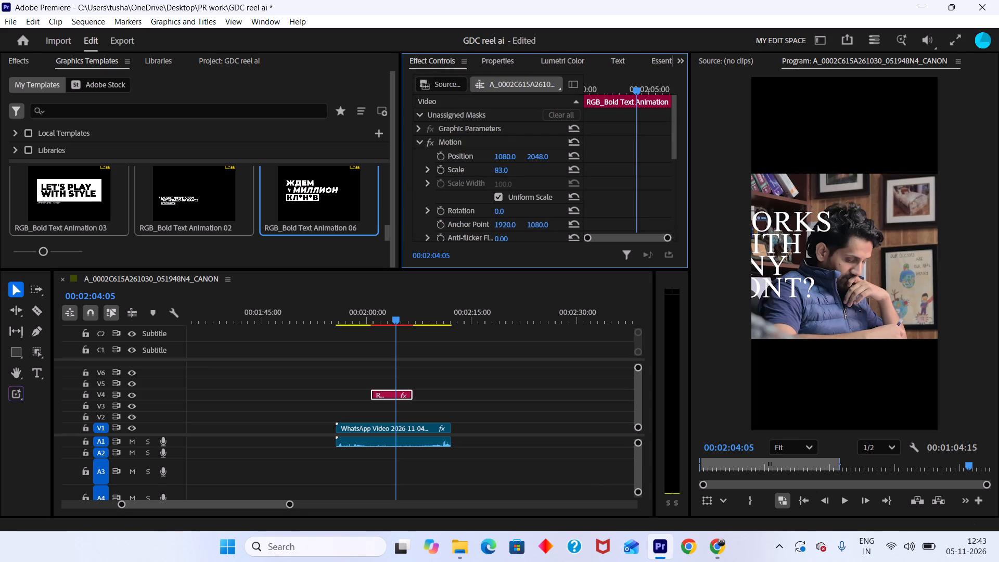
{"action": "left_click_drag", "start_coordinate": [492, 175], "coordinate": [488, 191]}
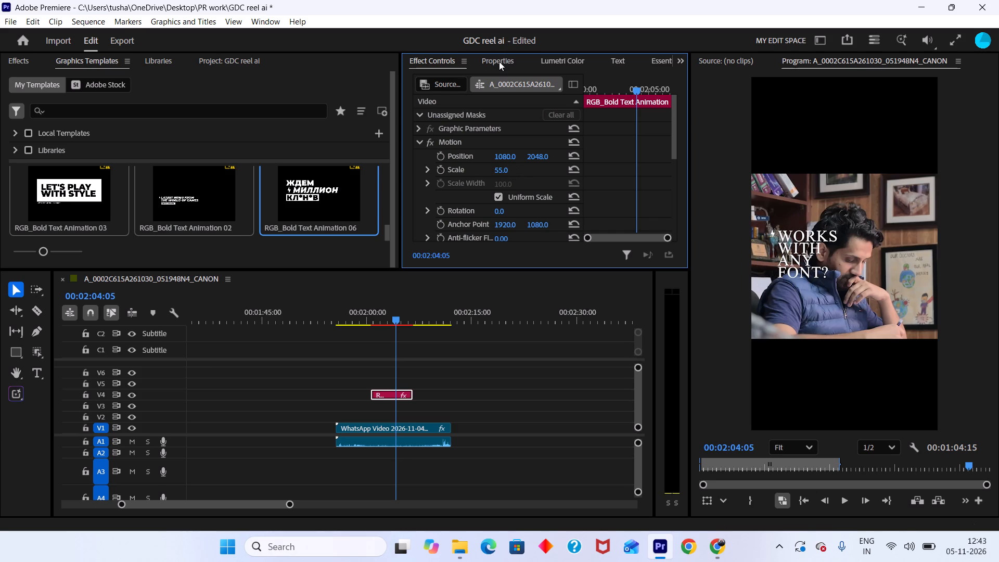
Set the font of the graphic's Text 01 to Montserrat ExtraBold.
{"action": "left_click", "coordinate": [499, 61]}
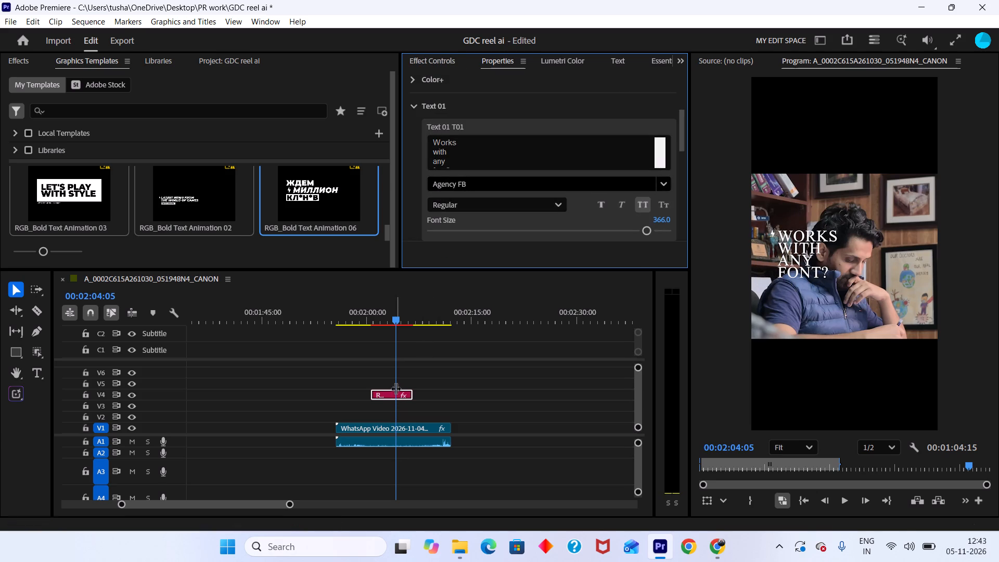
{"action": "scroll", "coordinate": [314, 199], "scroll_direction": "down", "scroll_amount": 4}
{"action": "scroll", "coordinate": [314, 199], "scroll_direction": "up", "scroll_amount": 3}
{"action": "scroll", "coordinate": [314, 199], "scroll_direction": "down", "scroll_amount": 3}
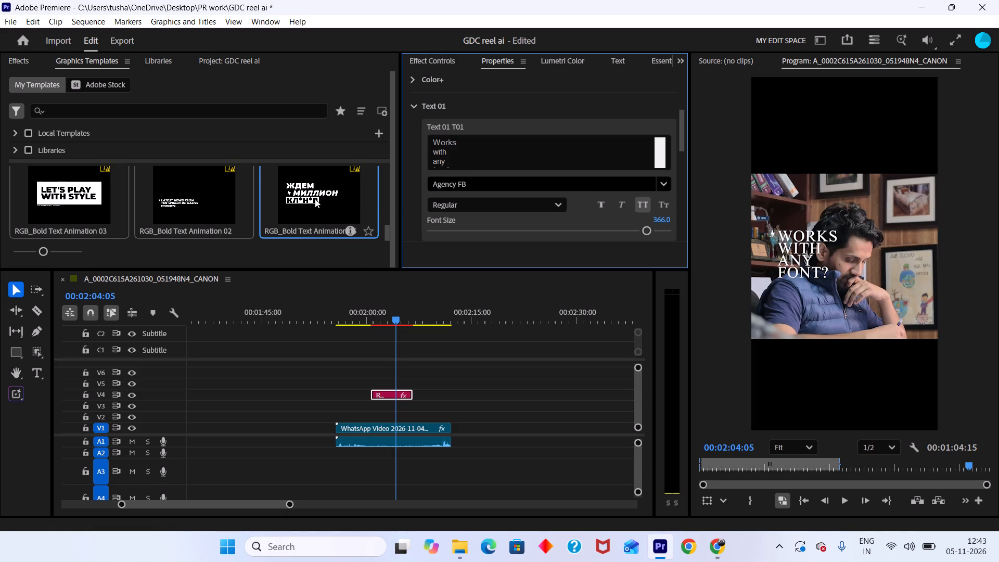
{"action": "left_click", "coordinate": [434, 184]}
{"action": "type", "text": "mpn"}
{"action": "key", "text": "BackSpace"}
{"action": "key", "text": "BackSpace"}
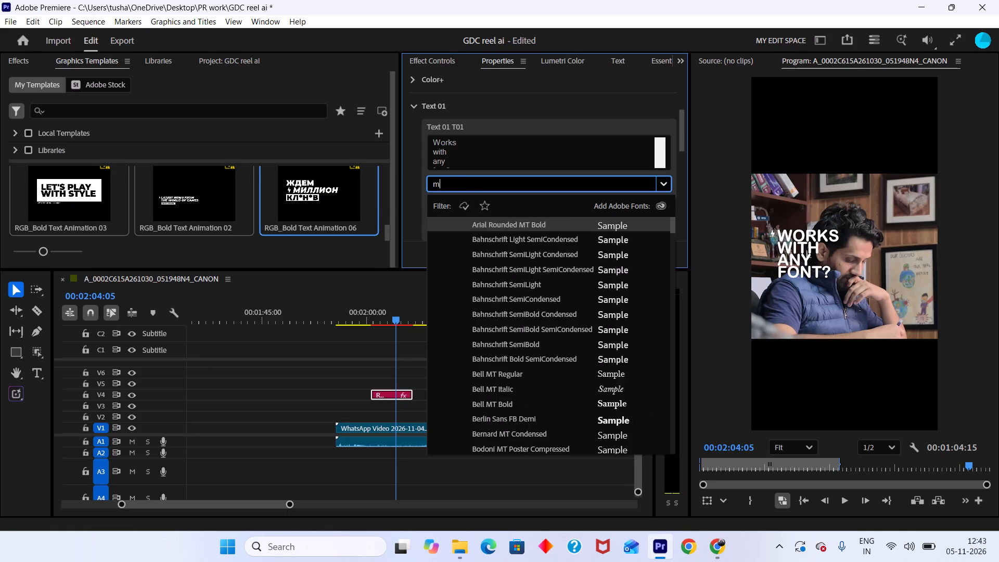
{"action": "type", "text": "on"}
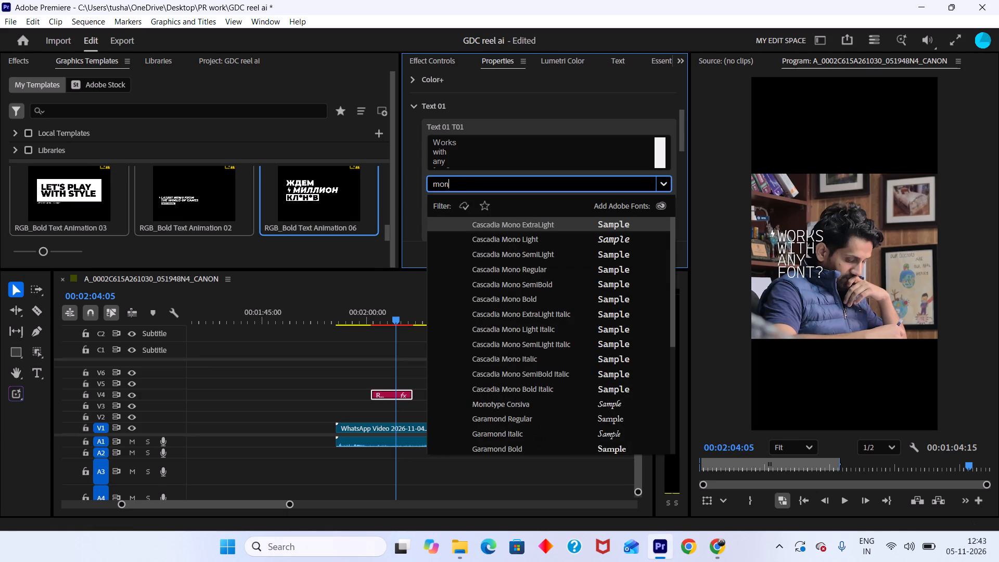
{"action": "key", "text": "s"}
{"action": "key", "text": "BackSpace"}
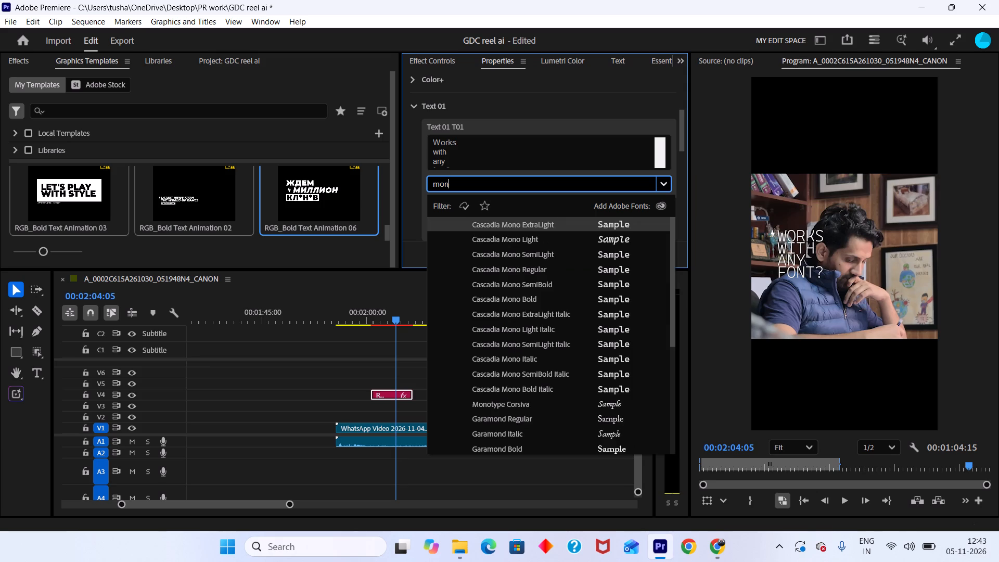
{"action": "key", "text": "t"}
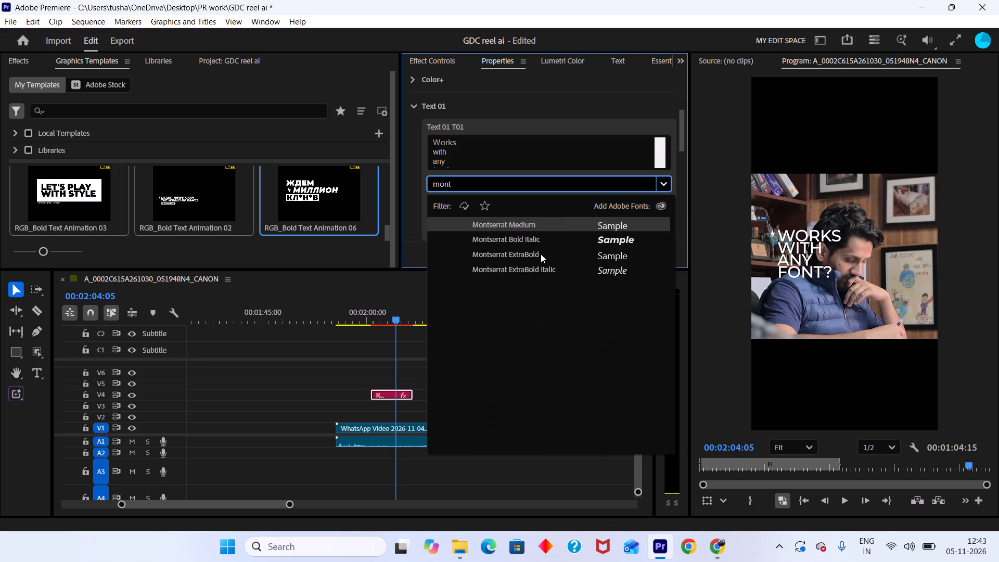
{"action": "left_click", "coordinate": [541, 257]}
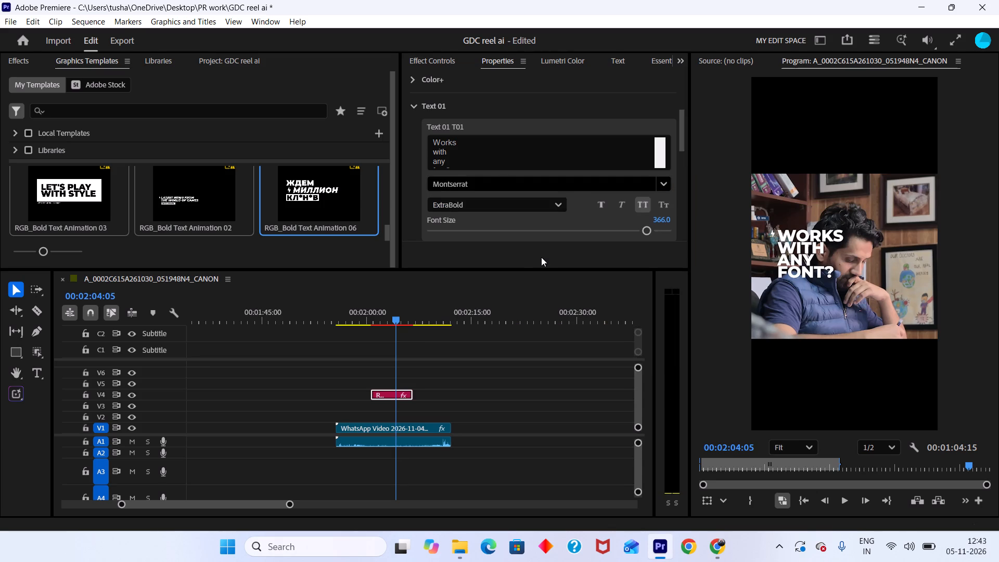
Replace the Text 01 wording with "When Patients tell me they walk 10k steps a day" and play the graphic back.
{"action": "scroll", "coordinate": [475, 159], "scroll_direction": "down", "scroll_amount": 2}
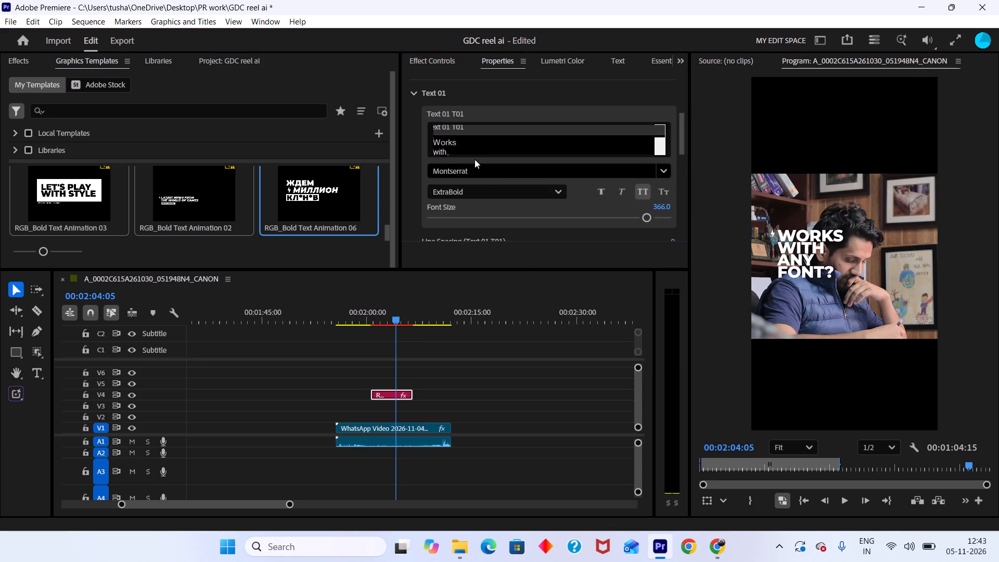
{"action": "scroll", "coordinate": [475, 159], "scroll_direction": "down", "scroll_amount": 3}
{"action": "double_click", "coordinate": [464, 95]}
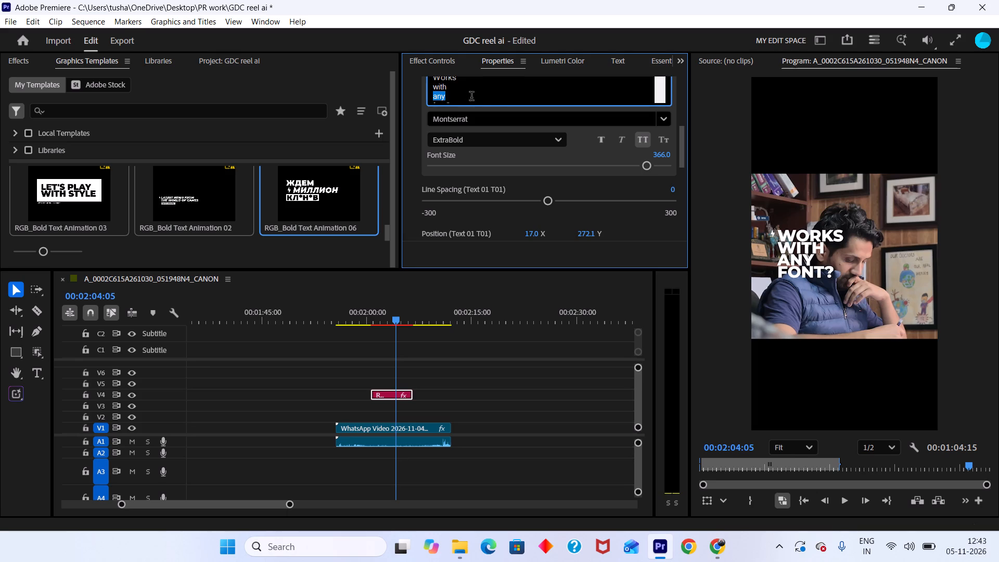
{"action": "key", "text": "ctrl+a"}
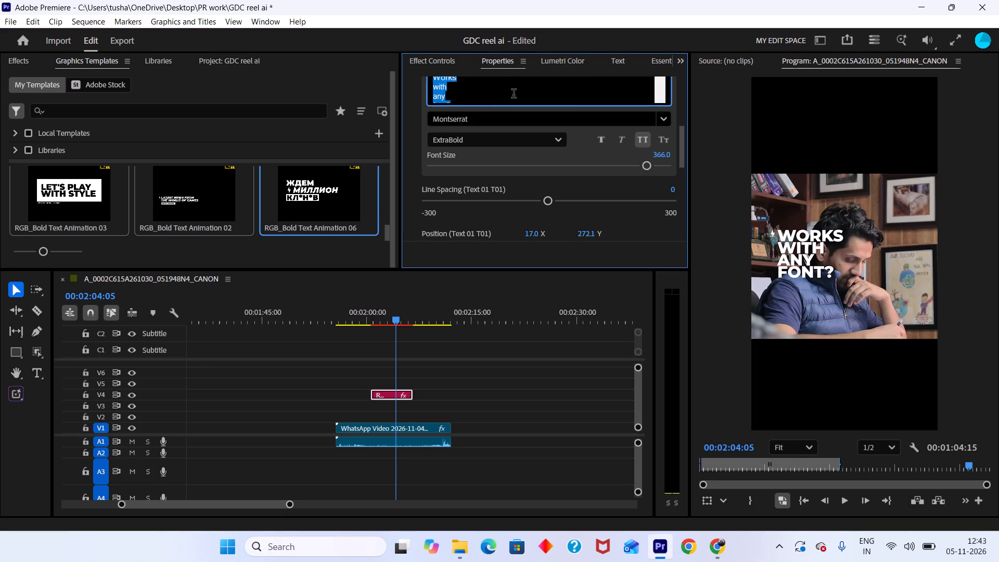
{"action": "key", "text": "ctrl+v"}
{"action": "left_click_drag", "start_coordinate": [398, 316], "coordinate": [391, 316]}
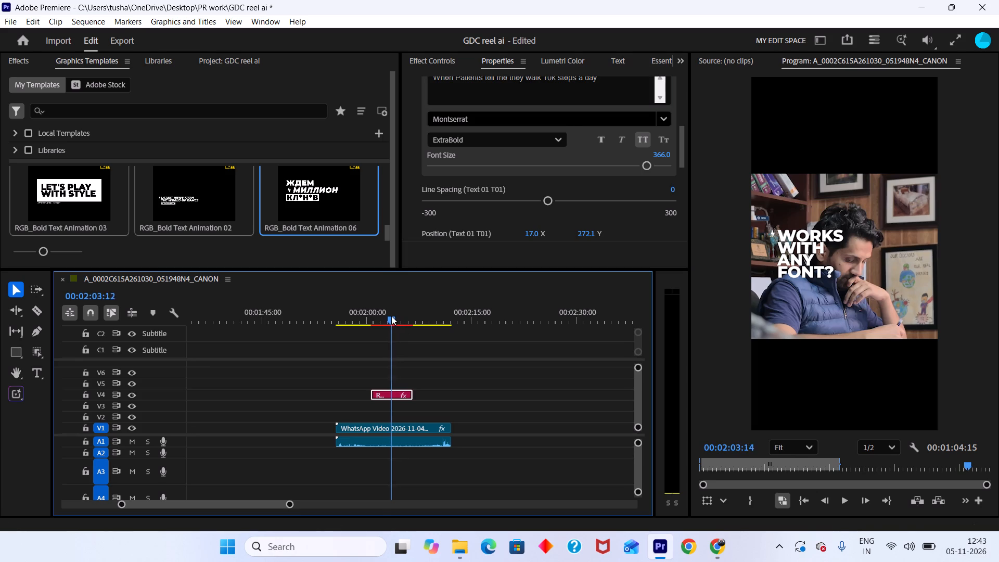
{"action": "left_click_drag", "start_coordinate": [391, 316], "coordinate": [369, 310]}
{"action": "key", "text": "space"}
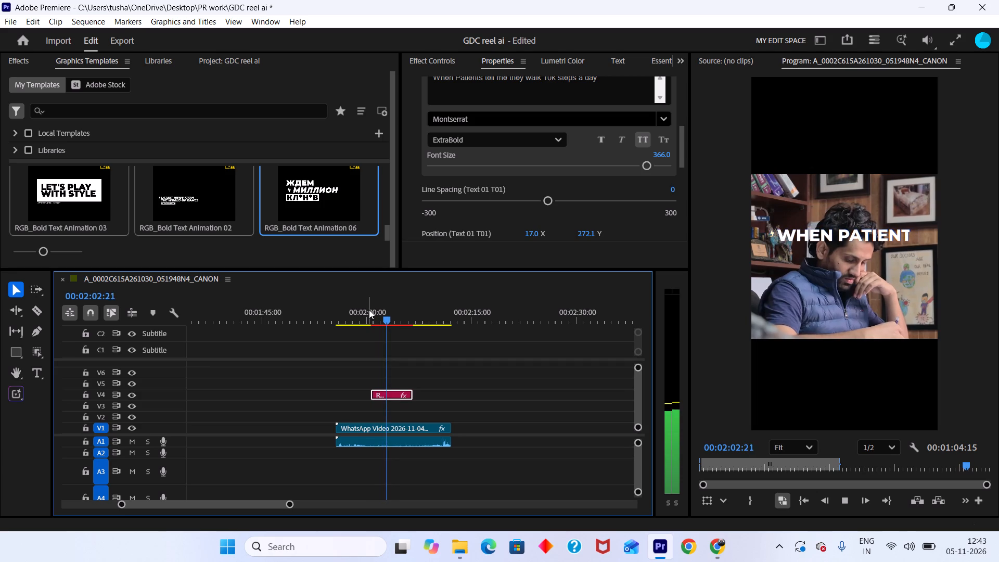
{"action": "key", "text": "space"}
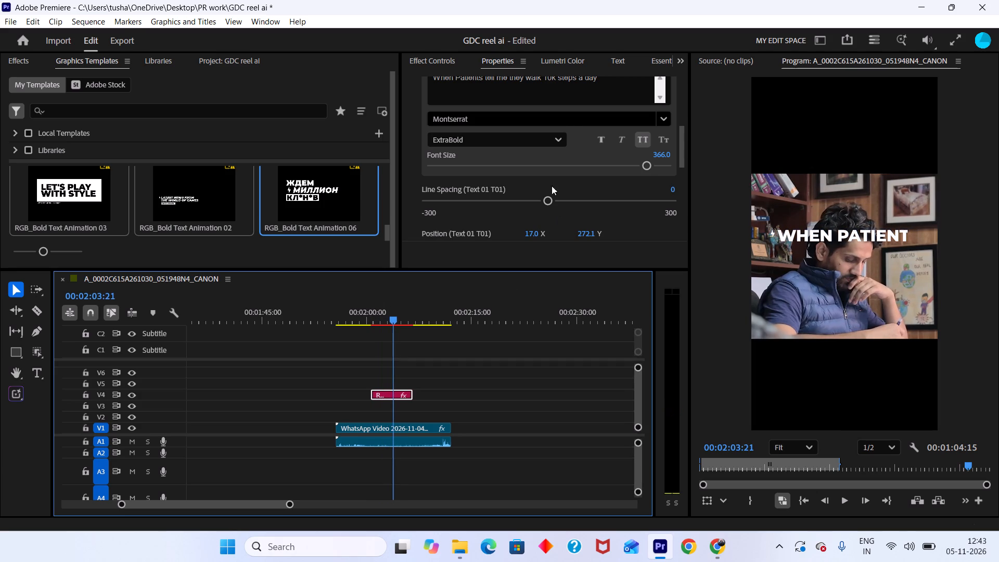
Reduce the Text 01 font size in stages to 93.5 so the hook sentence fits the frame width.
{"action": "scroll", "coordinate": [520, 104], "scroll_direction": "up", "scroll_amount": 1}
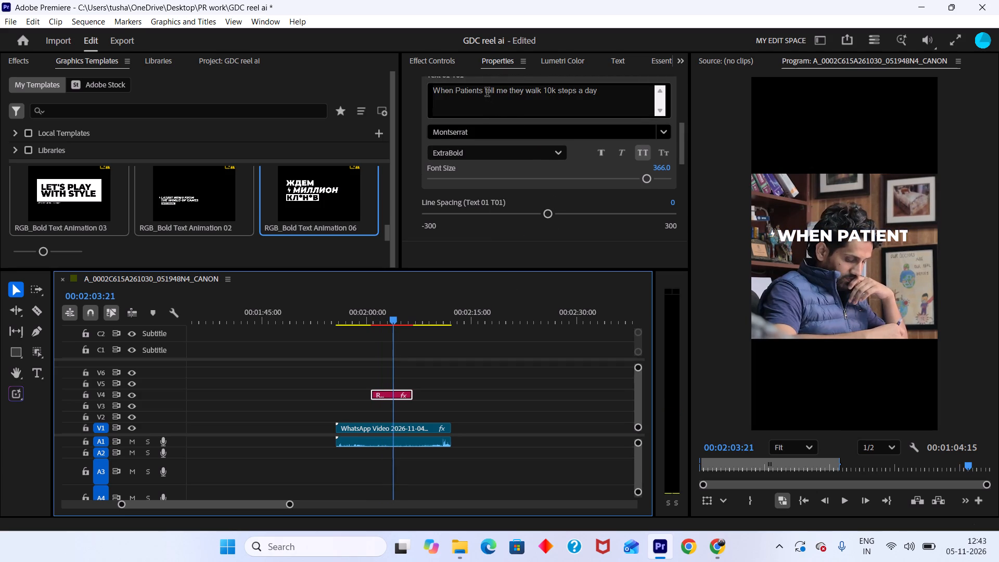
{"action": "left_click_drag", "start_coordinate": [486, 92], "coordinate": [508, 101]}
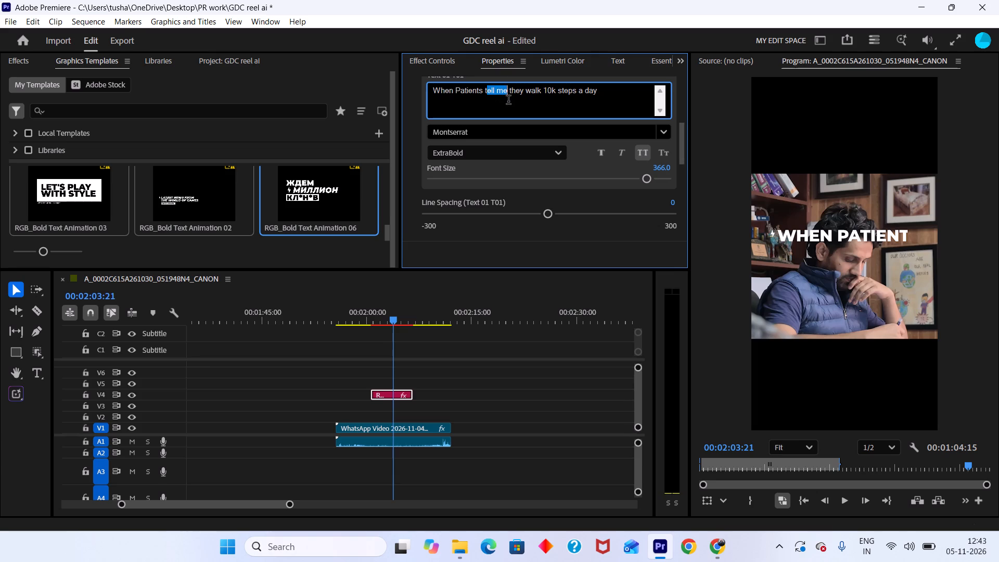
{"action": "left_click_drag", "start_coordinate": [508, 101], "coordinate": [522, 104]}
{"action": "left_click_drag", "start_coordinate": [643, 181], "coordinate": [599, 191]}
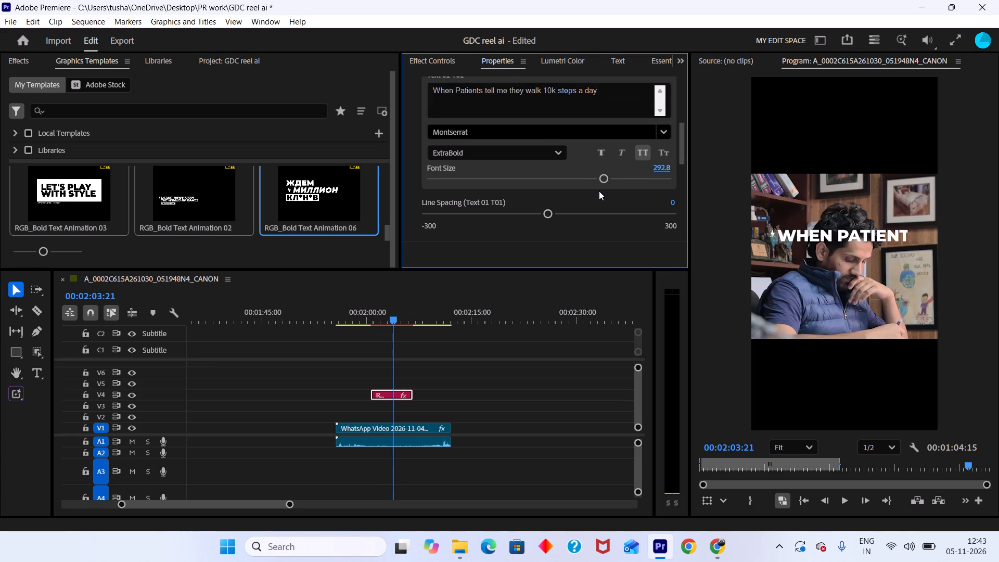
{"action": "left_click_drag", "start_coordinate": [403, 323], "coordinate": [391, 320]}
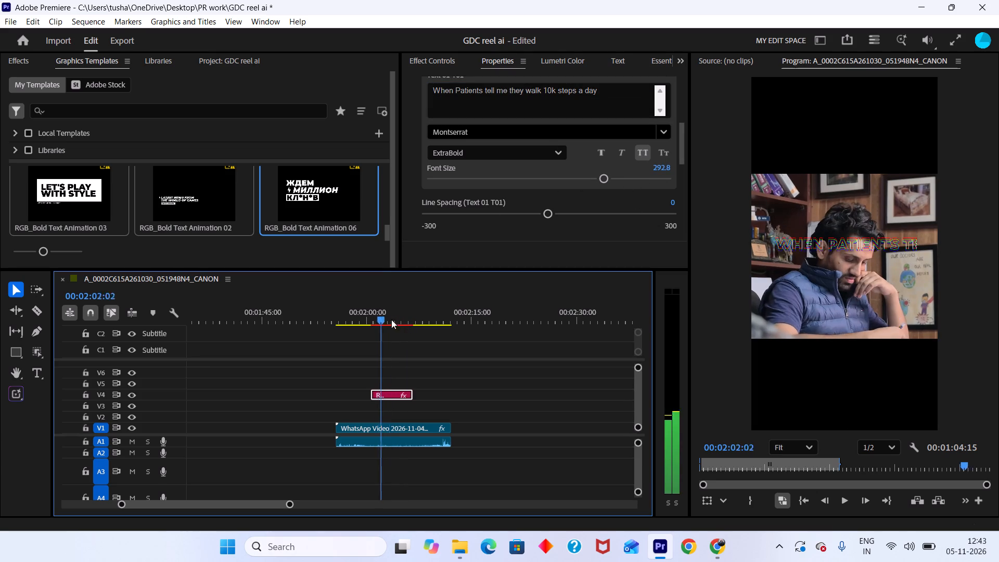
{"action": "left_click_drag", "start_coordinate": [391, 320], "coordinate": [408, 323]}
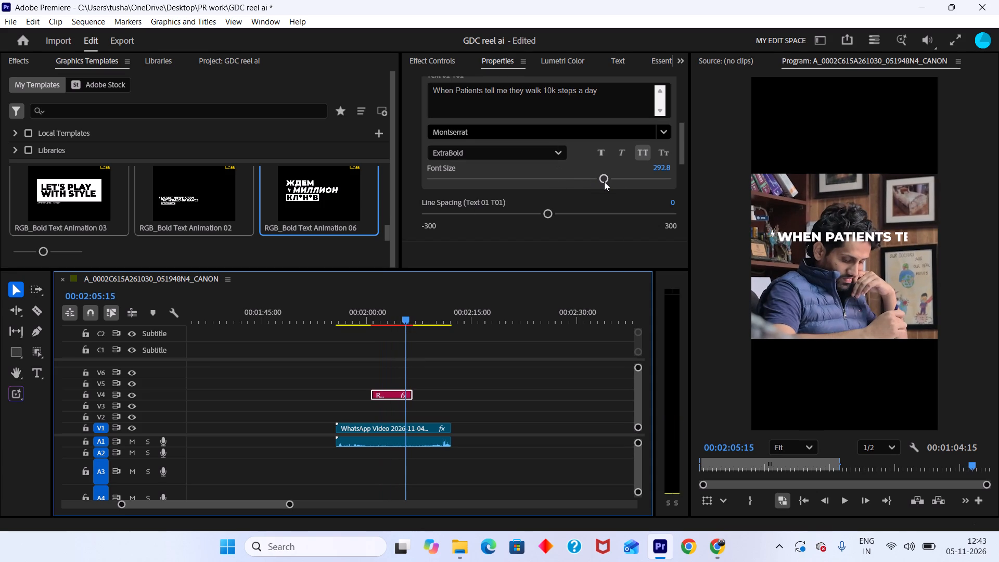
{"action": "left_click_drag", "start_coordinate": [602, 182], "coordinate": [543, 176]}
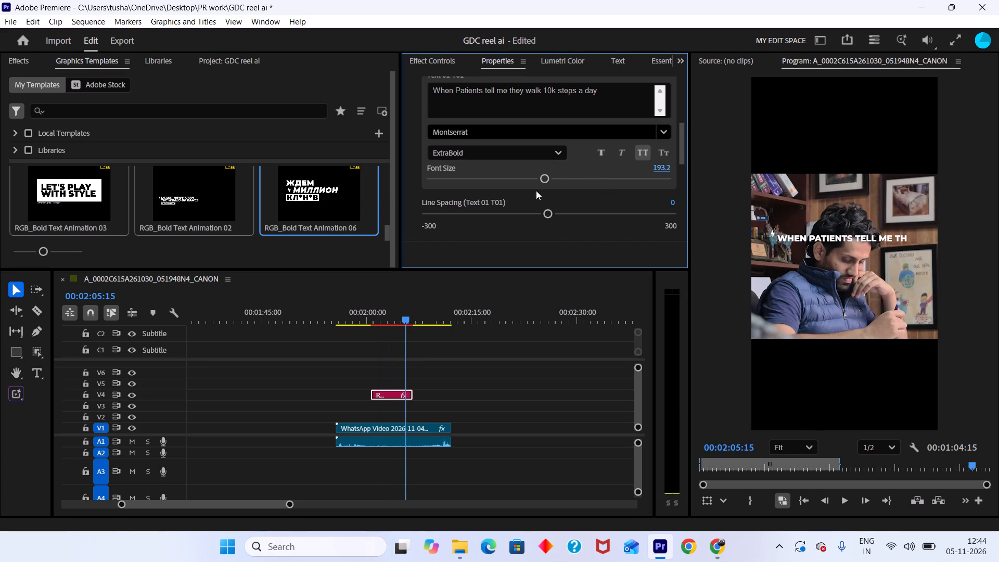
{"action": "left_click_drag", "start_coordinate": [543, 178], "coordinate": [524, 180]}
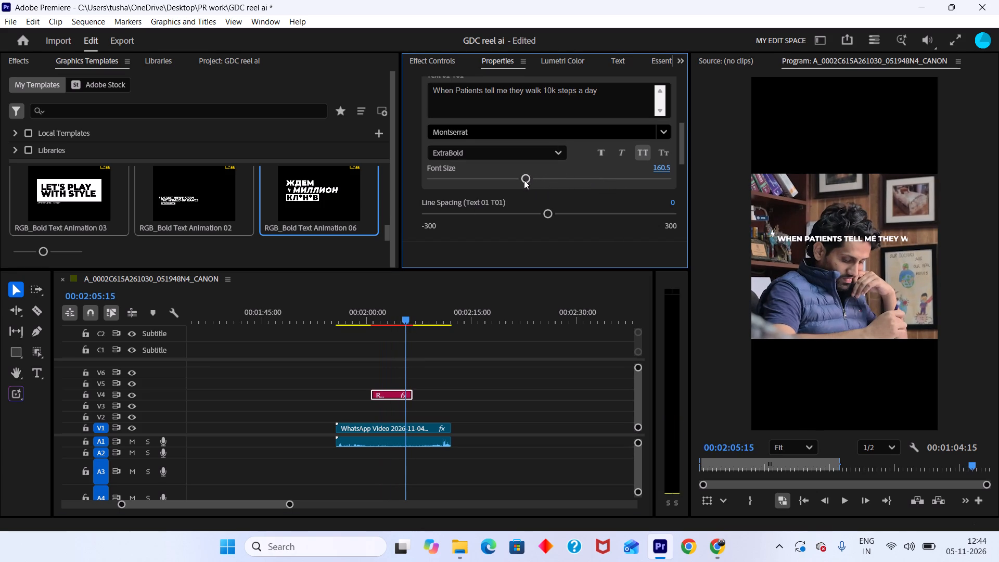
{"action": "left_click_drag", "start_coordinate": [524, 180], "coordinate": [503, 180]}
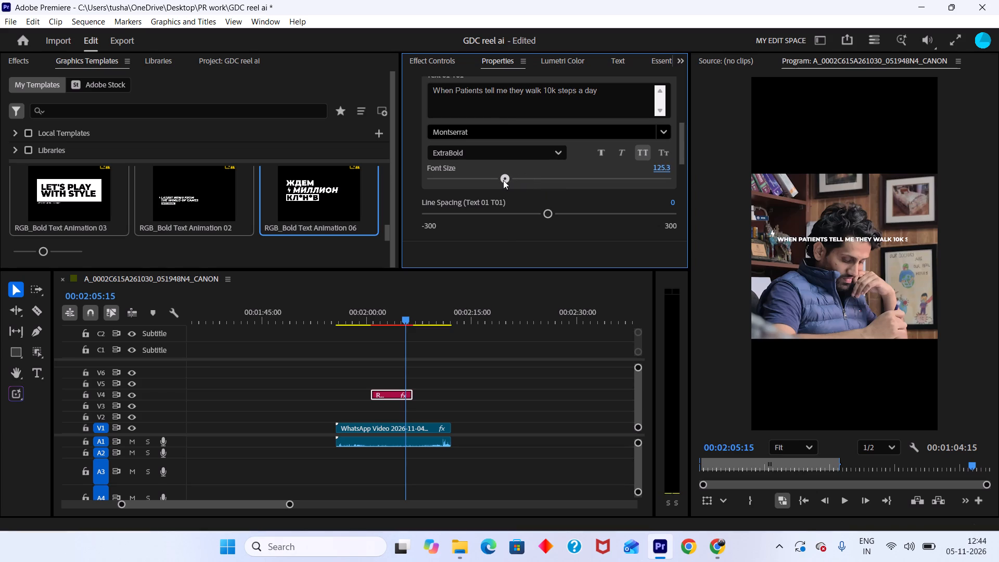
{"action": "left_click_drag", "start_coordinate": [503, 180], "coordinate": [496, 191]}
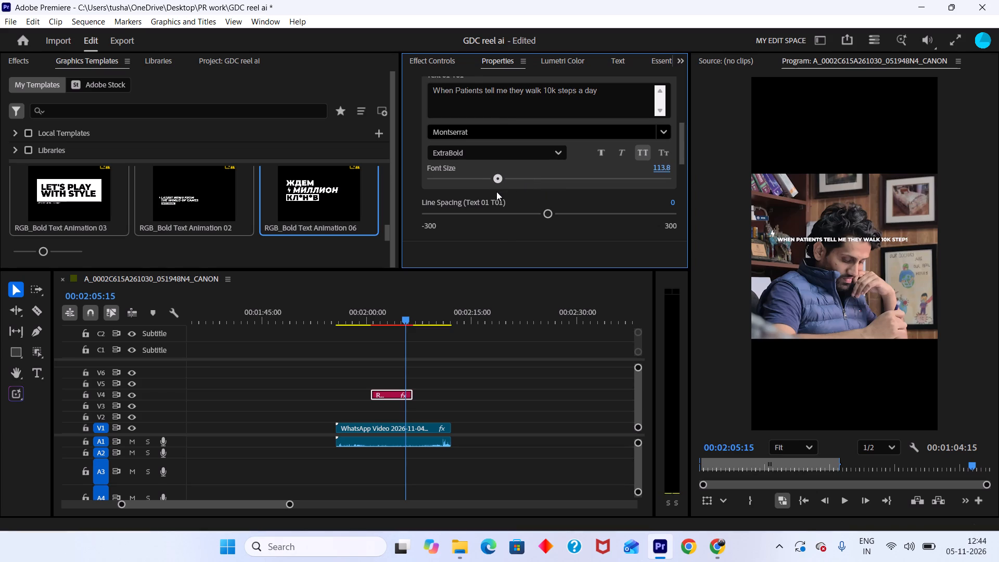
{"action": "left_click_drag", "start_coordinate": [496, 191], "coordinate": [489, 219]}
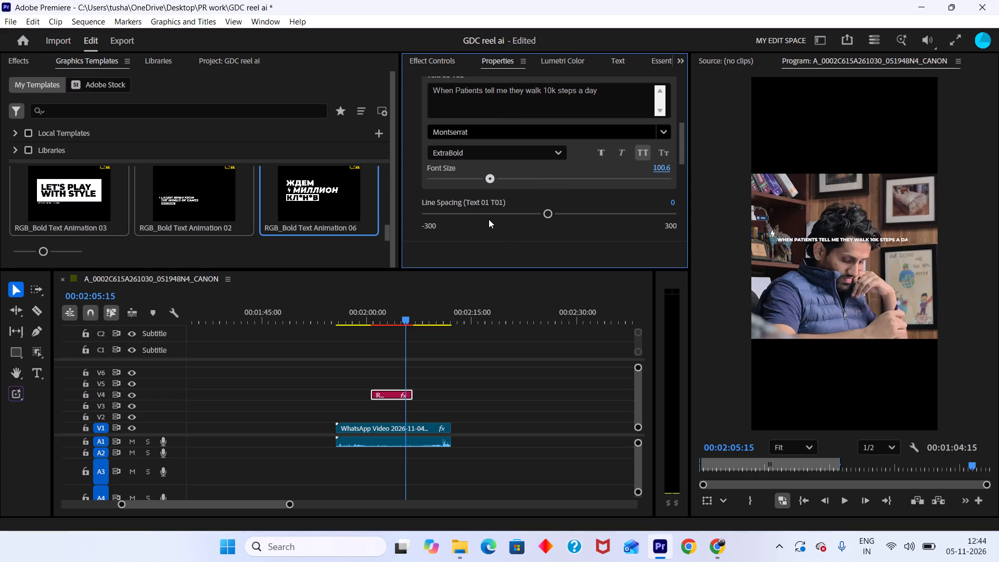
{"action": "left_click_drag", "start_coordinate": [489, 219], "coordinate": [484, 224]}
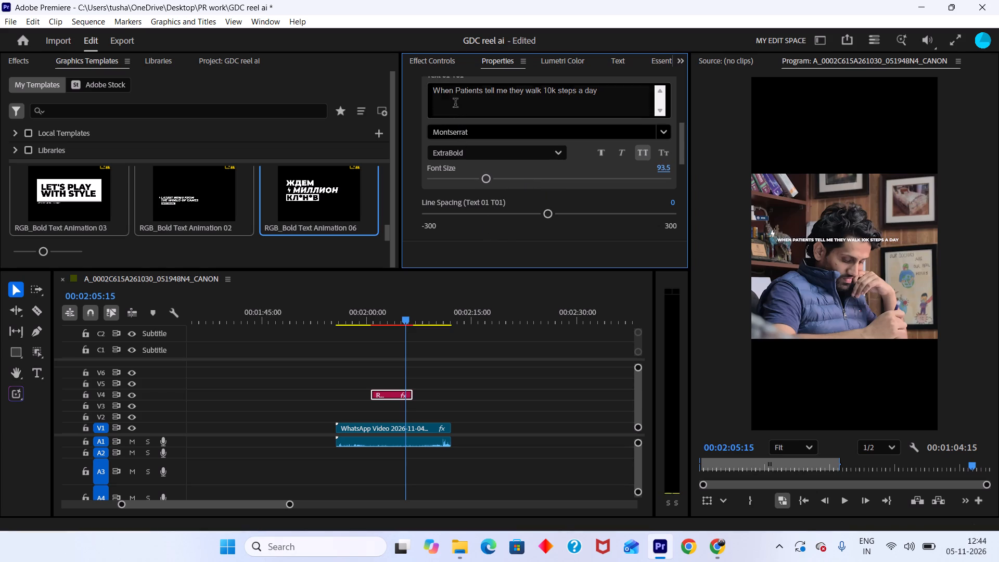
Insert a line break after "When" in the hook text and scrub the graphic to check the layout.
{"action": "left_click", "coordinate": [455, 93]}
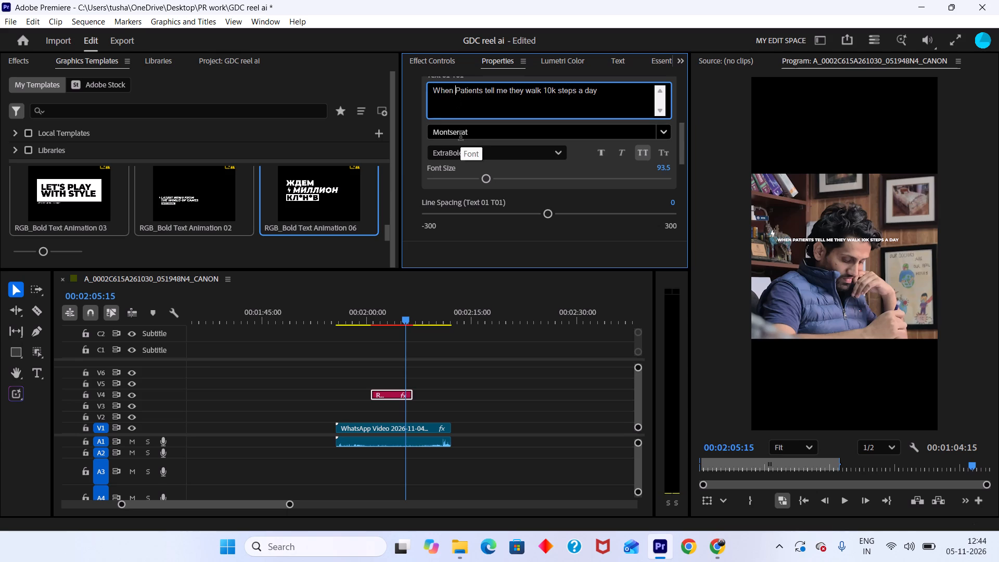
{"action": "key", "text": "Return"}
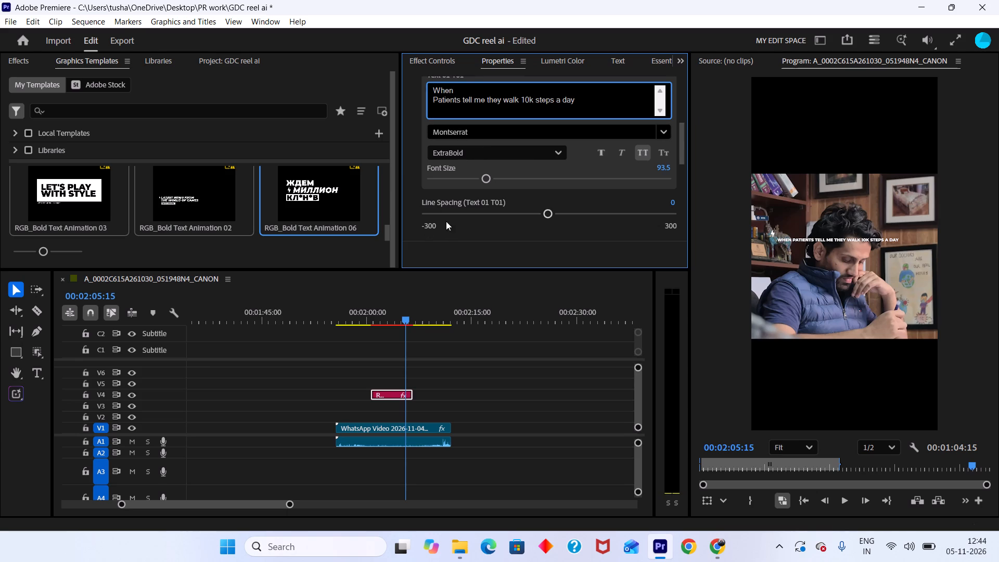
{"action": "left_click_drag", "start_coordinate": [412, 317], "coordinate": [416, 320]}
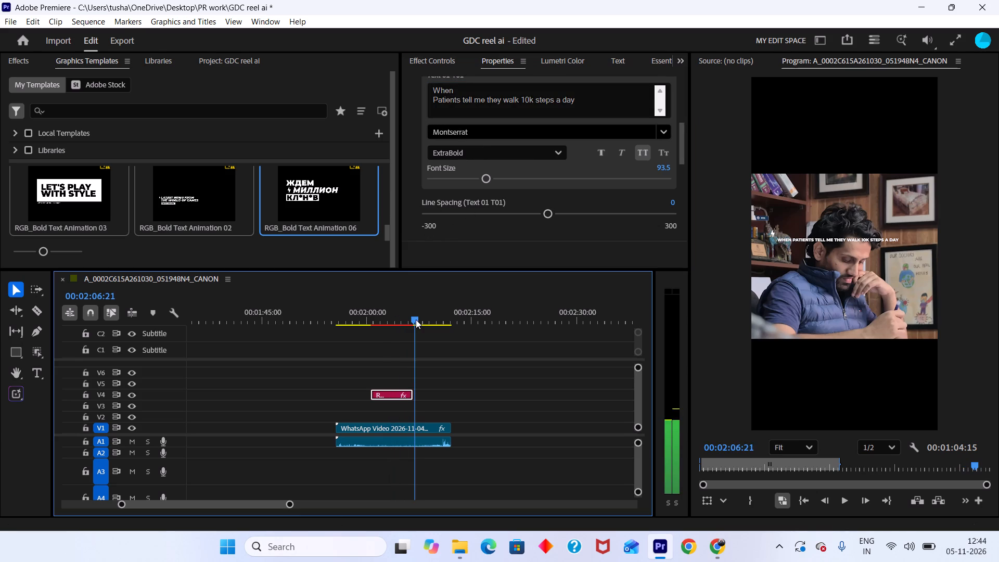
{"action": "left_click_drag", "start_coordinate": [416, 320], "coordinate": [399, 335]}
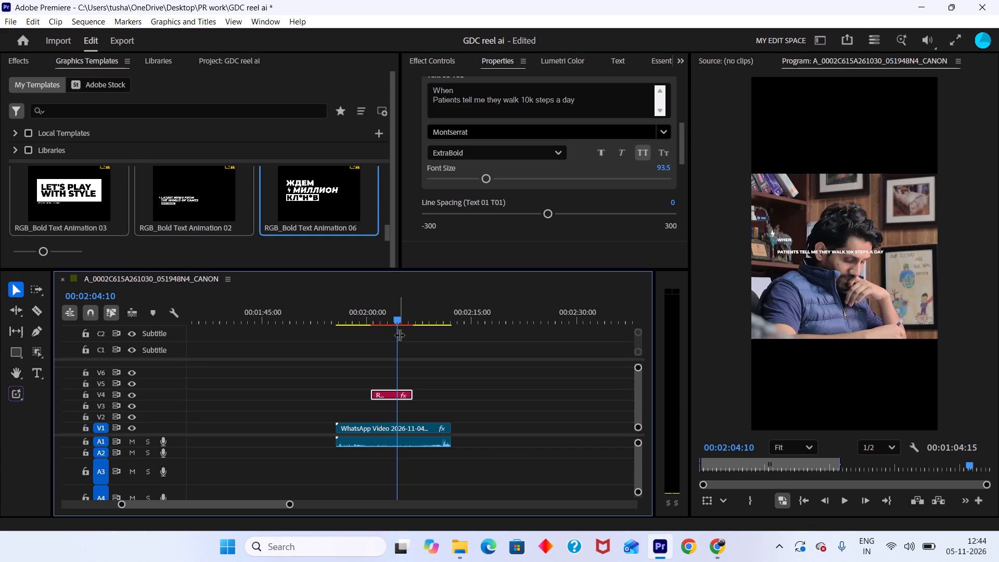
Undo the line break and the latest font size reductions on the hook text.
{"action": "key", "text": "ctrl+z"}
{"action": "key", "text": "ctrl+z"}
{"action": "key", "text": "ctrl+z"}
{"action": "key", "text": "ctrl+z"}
Delete the RGB_Bold Text Animation 01 graphic from track V4 above the WhatsApp video.
{"action": "left_click_drag", "start_coordinate": [444, 352], "coordinate": [406, 402], "text": "ctrl"}
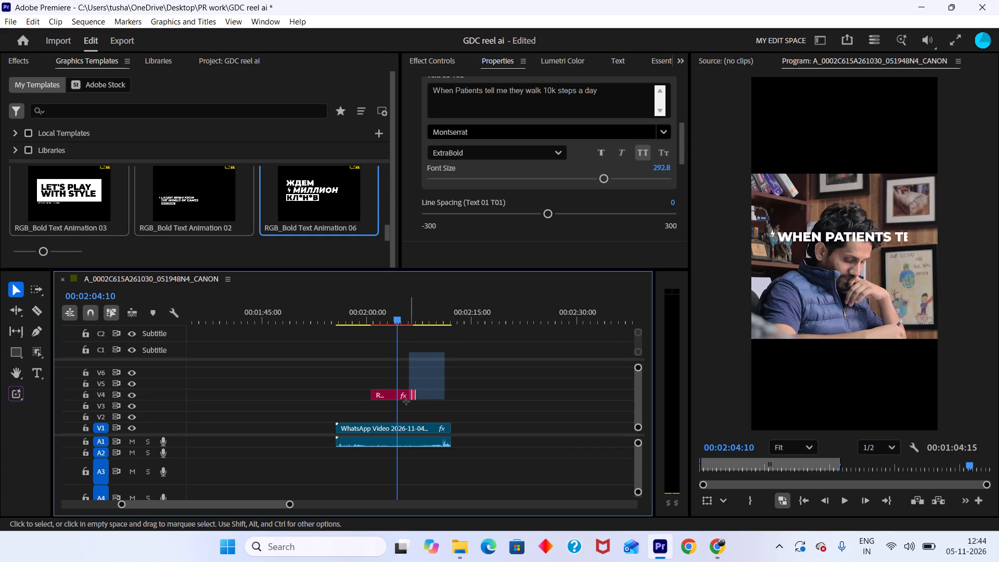
{"action": "left_click_drag", "start_coordinate": [406, 402], "coordinate": [401, 407], "text": "ctrl"}
{"action": "left_click_drag", "start_coordinate": [398, 407], "coordinate": [430, 391]}
{"action": "left_click_drag", "start_coordinate": [450, 379], "coordinate": [379, 405]}
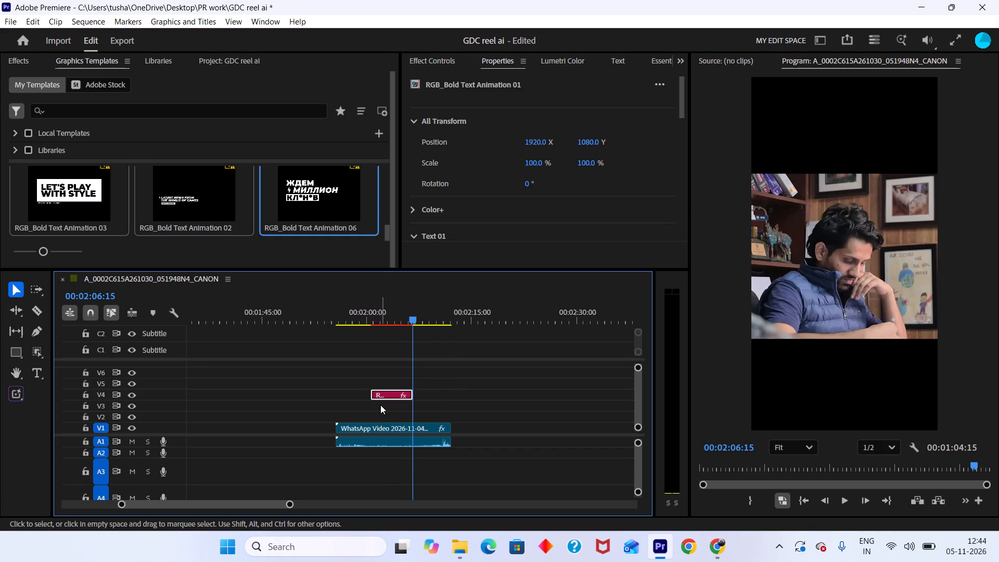
{"action": "key", "text": "Delete"}
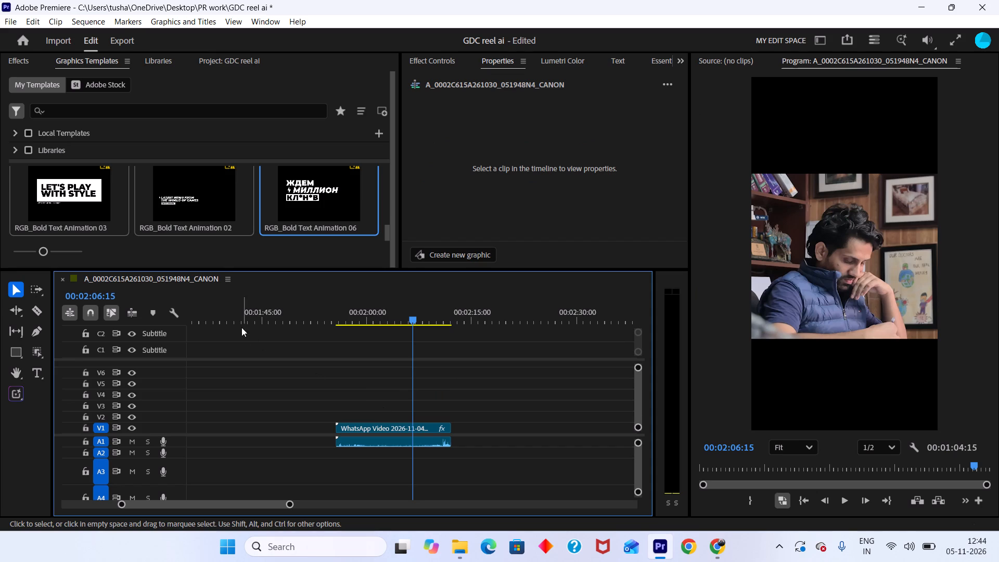
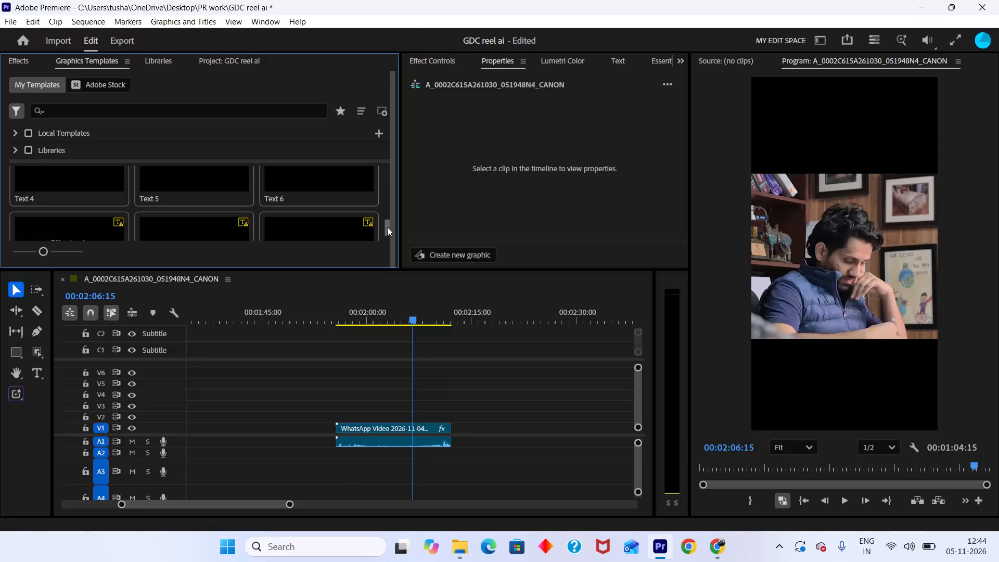
Browse the installed graphics templates in a full-size view for an animated text style that suits the hook.
{"action": "key", "text": "grave"}
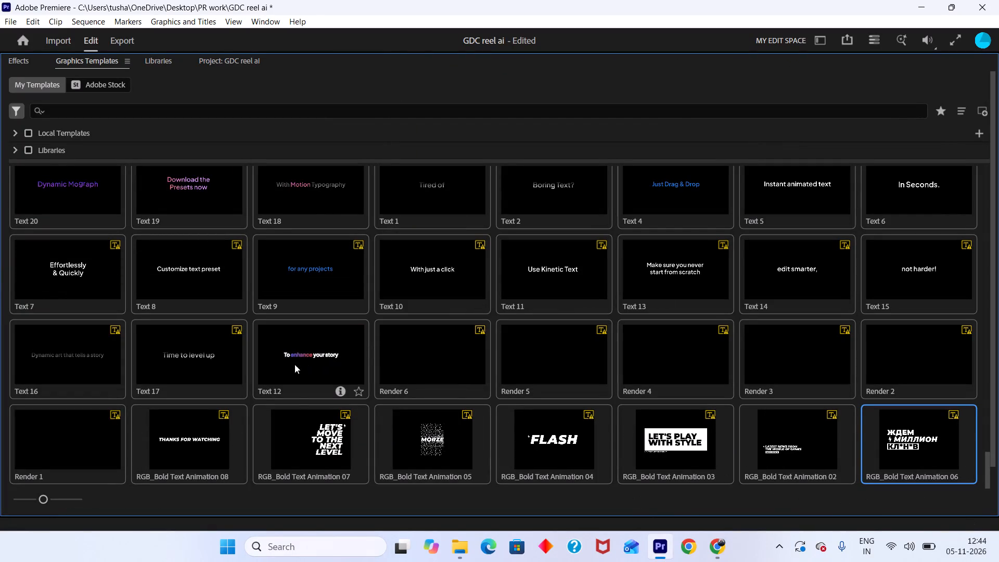
{"action": "scroll", "coordinate": [297, 371], "scroll_direction": "down", "scroll_amount": 4}
{"action": "scroll", "coordinate": [297, 371], "scroll_direction": "up", "scroll_amount": 3}
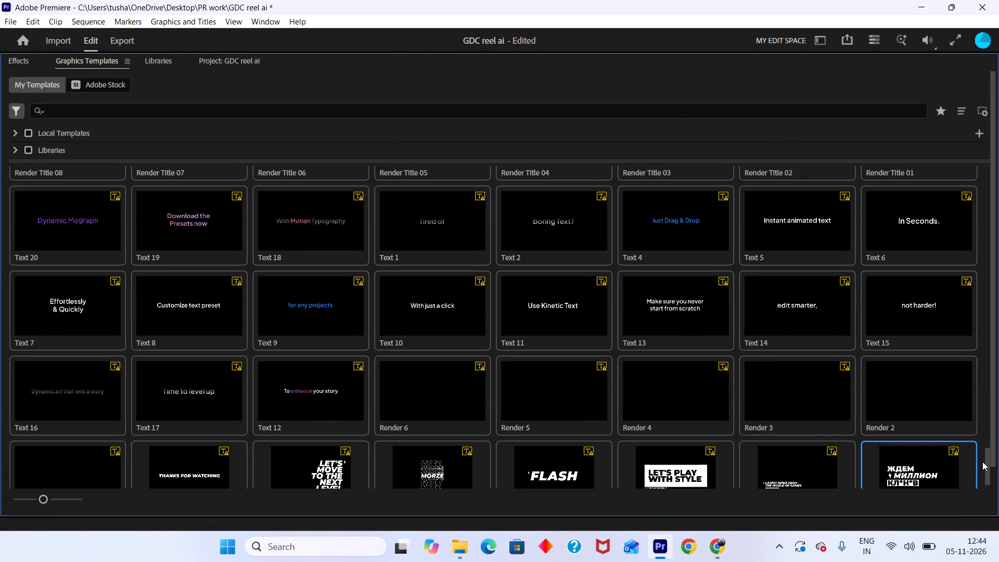
{"action": "left_click_drag", "start_coordinate": [986, 459], "coordinate": [980, 427]}
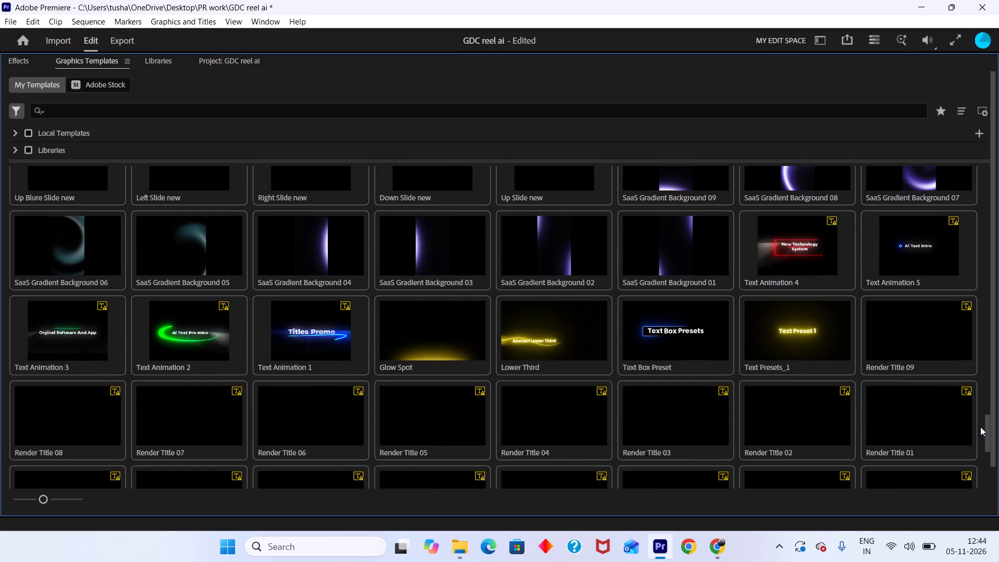
{"action": "left_click_drag", "start_coordinate": [980, 427], "coordinate": [962, 377]}
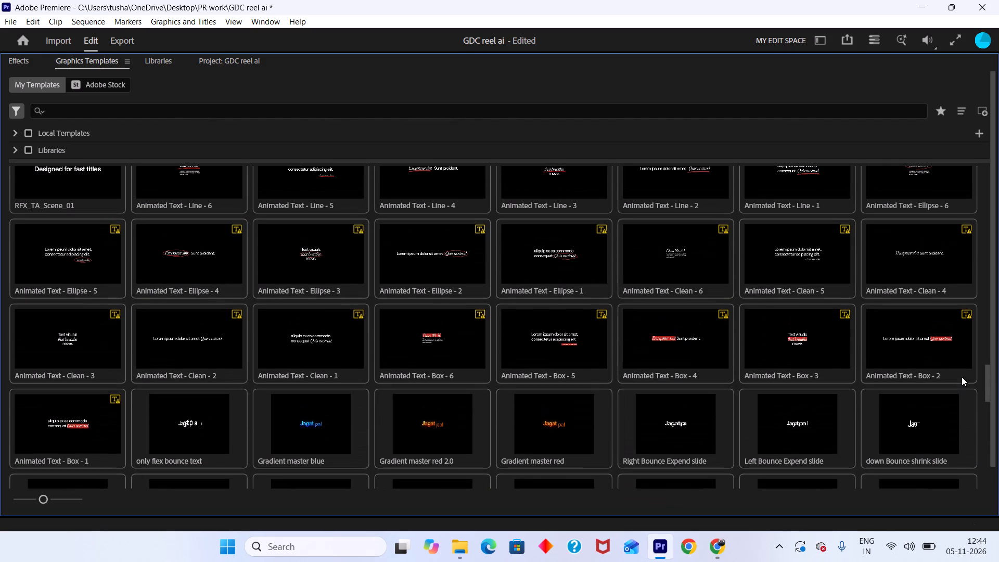
{"action": "left_click_drag", "start_coordinate": [962, 377], "coordinate": [962, 376]}
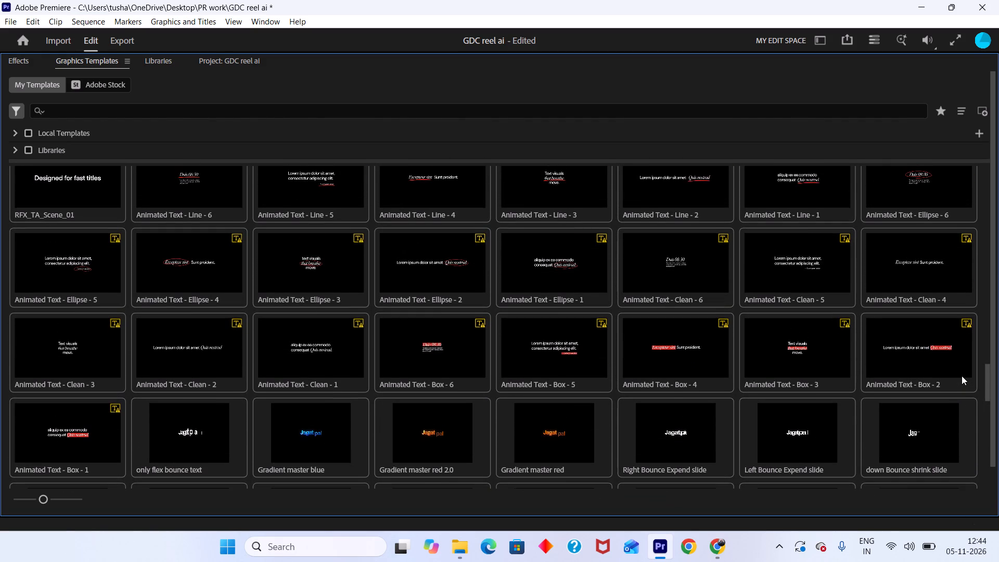
{"action": "left_click_drag", "start_coordinate": [962, 376], "coordinate": [962, 374]}
{"action": "left_click", "coordinate": [435, 368]}
{"action": "key", "text": "grave"}
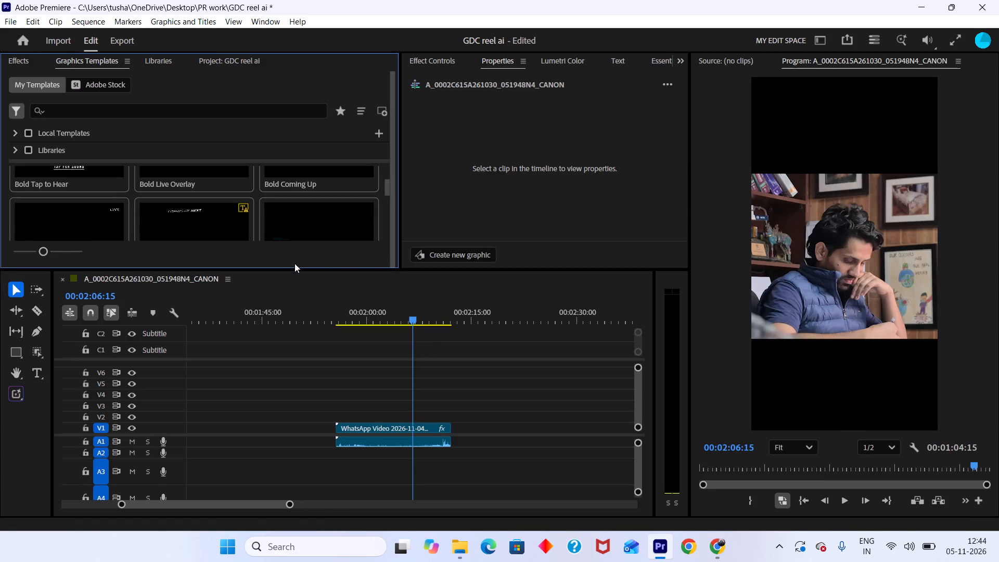
Make the graphics template browser taller by shrinking the timeline area below it.
{"action": "left_click", "coordinate": [271, 265]}
{"action": "left_click_drag", "start_coordinate": [235, 269], "coordinate": [245, 353]}
Look through the template collection, from captions and titles to the RFX_TA_Scene text animations, for a suitable hook style.
{"action": "scroll", "coordinate": [292, 284], "scroll_direction": "down", "scroll_amount": 3}
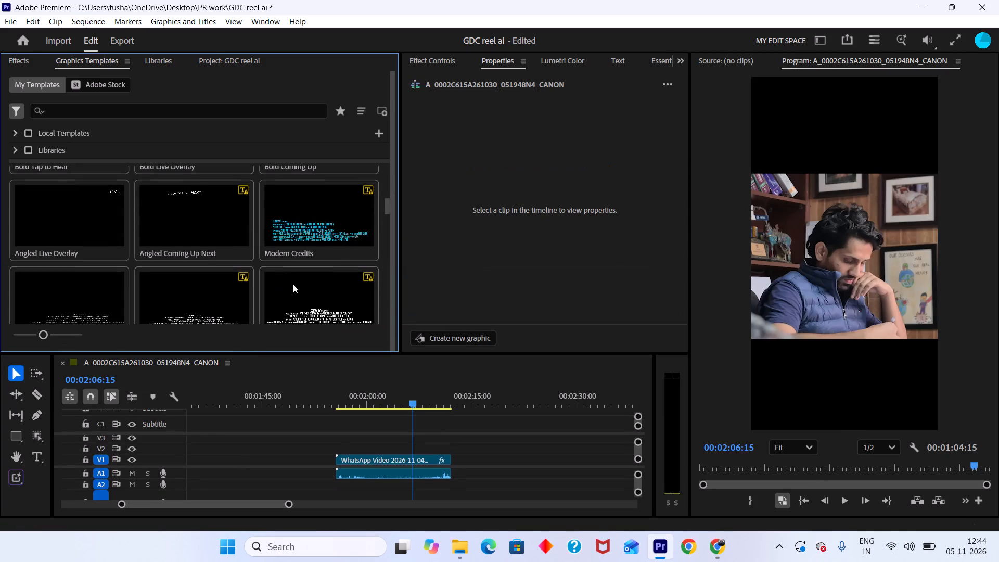
{"action": "scroll", "coordinate": [345, 275], "scroll_direction": "down", "scroll_amount": 8}
{"action": "left_click_drag", "start_coordinate": [386, 207], "coordinate": [386, 206]}
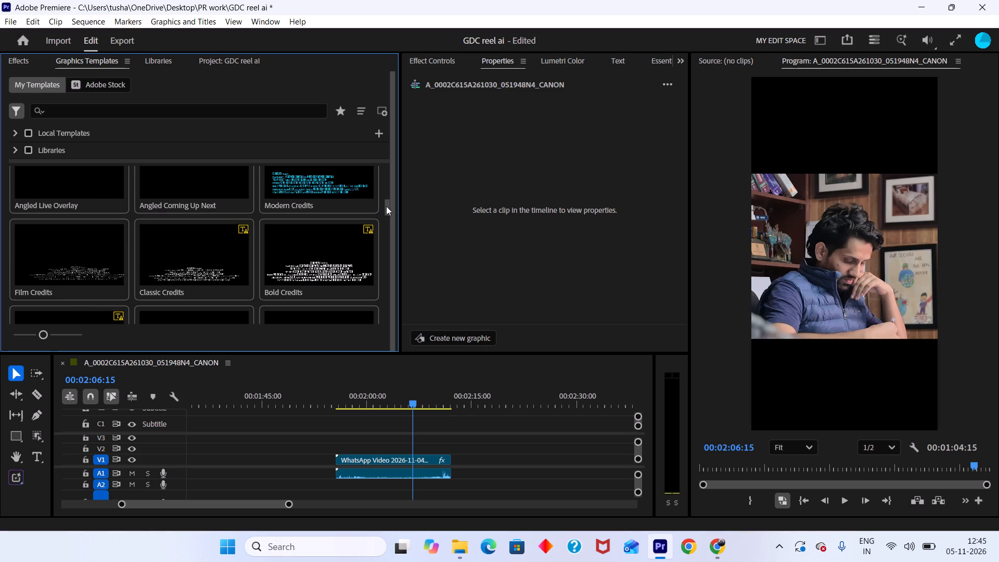
{"action": "left_click_drag", "start_coordinate": [386, 206], "coordinate": [388, 190]}
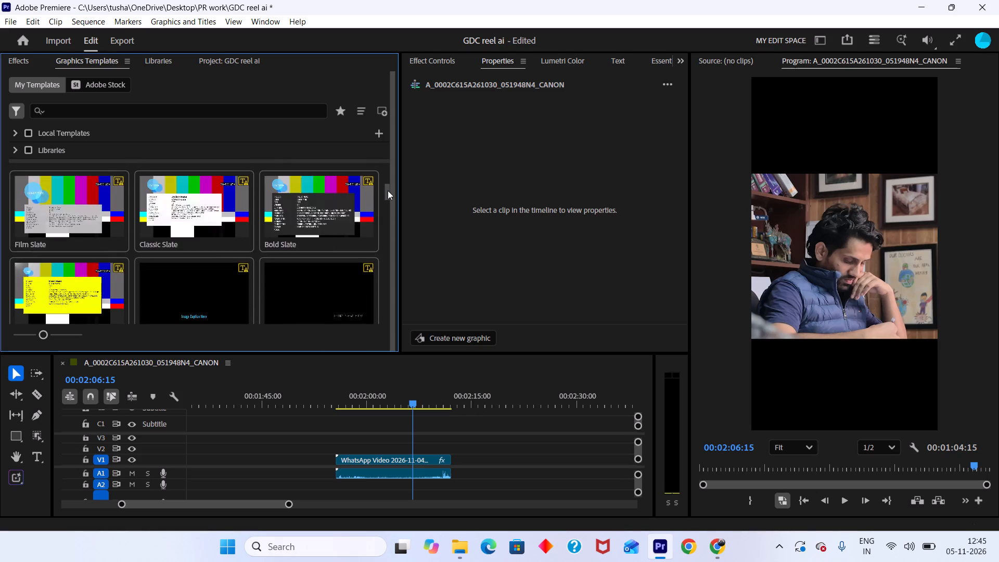
{"action": "left_click_drag", "start_coordinate": [388, 190], "coordinate": [382, 162]}
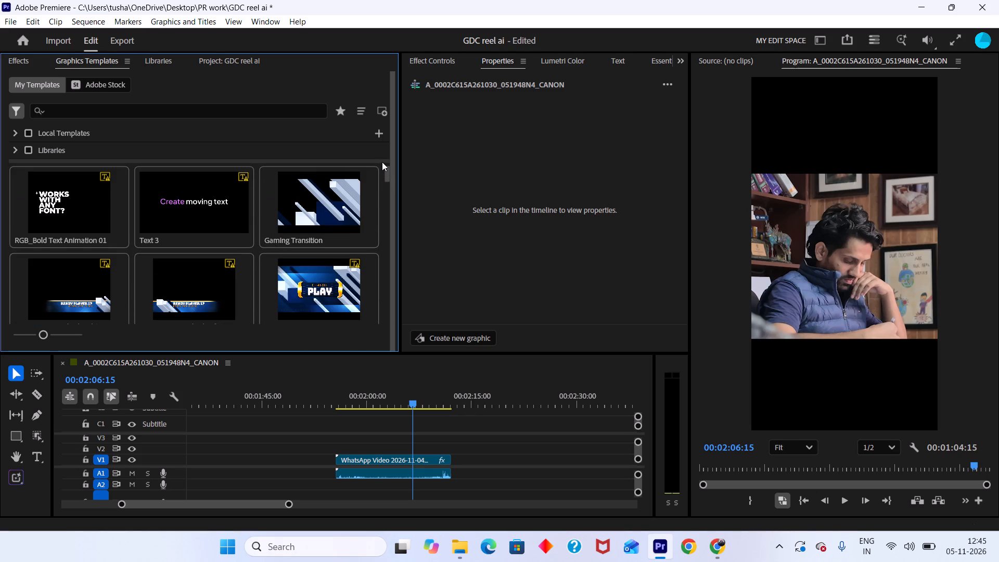
{"action": "left_click_drag", "start_coordinate": [382, 162], "coordinate": [382, 194]}
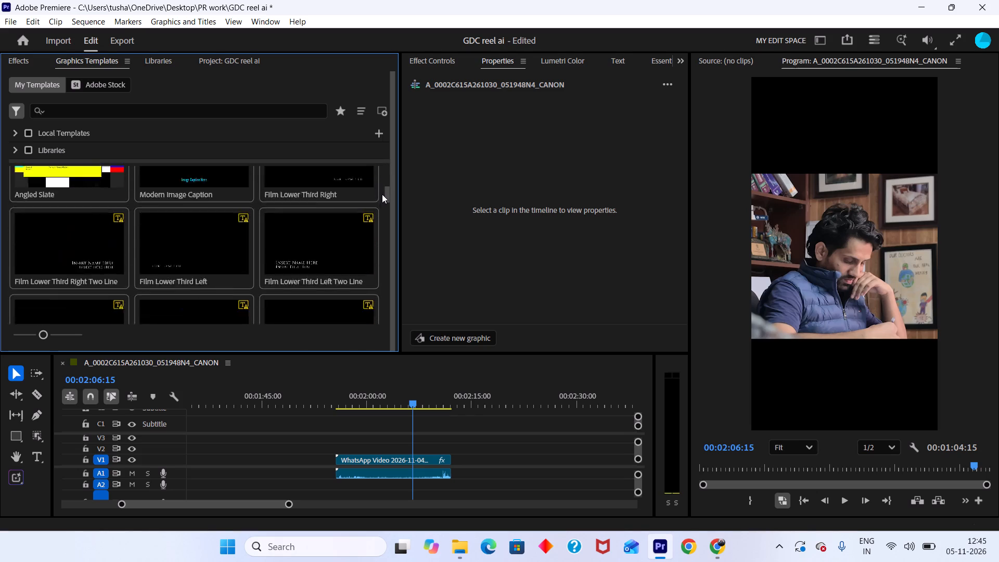
{"action": "left_click_drag", "start_coordinate": [382, 194], "coordinate": [382, 214]}
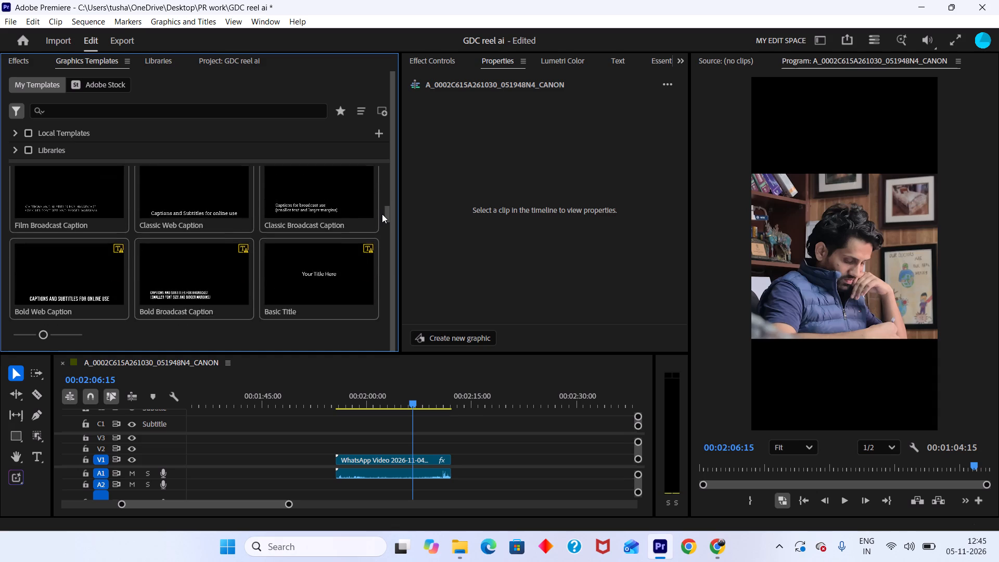
{"action": "left_click_drag", "start_coordinate": [382, 214], "coordinate": [382, 223]}
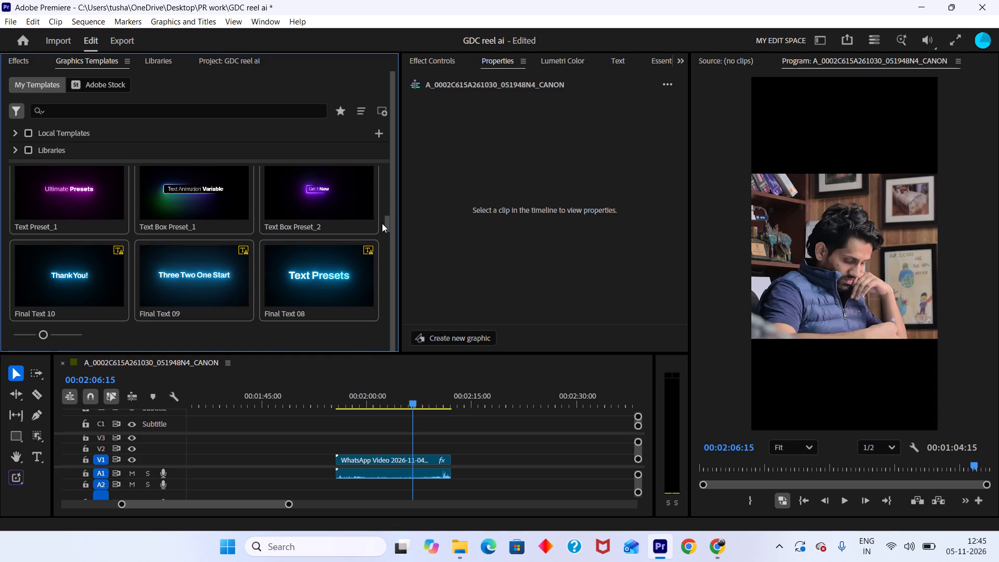
{"action": "left_click_drag", "start_coordinate": [382, 223], "coordinate": [382, 227]}
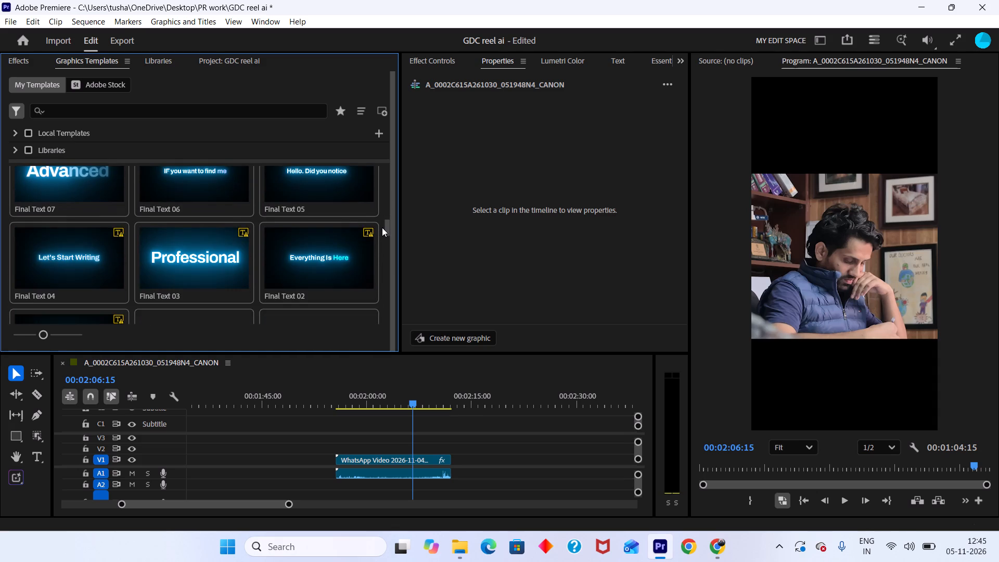
{"action": "left_click_drag", "start_coordinate": [382, 227], "coordinate": [382, 233]}
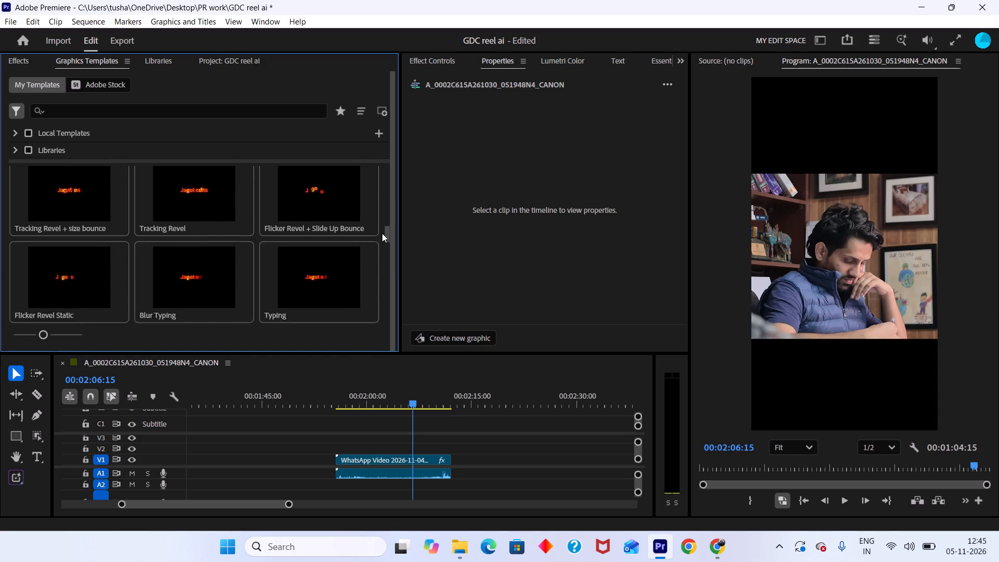
{"action": "left_click_drag", "start_coordinate": [382, 233], "coordinate": [382, 248]}
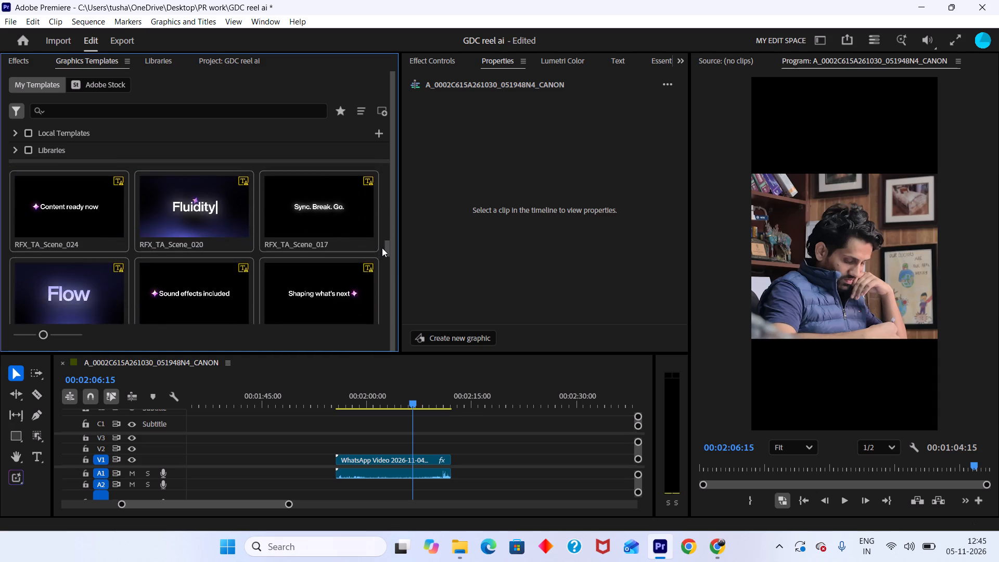
{"action": "left_click_drag", "start_coordinate": [382, 248], "coordinate": [382, 259]}
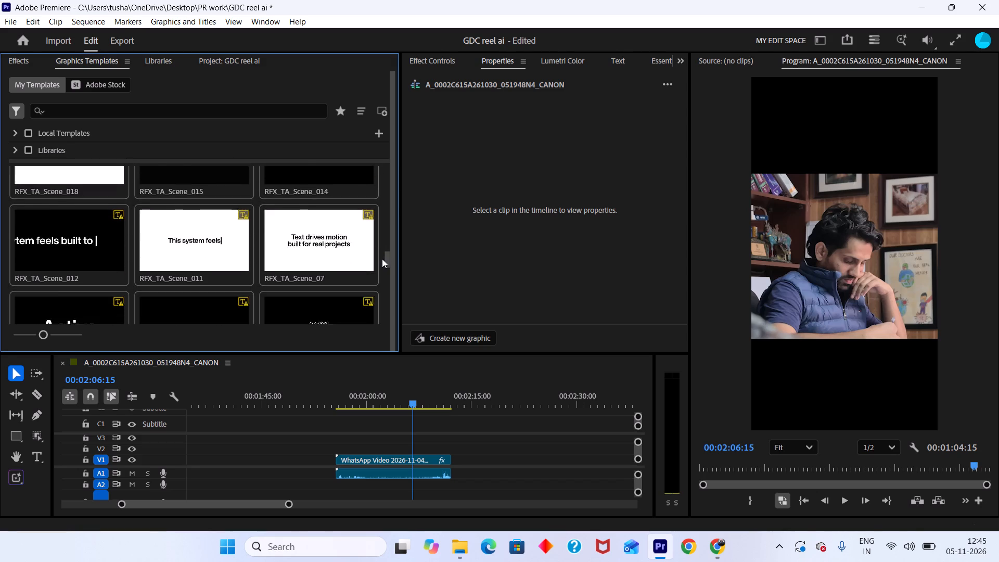
Place the Animated Text - Clean - 3 template on track V2 above the WhatsApp video and preview it partway through.
{"action": "left_click_drag", "start_coordinate": [382, 259], "coordinate": [382, 263]}
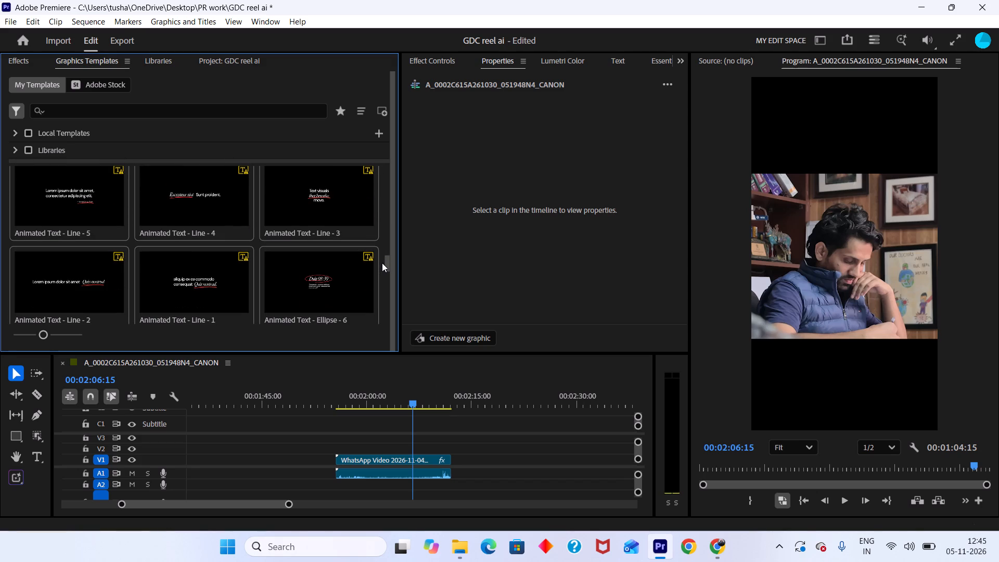
{"action": "left_click_drag", "start_coordinate": [382, 263], "coordinate": [382, 265]}
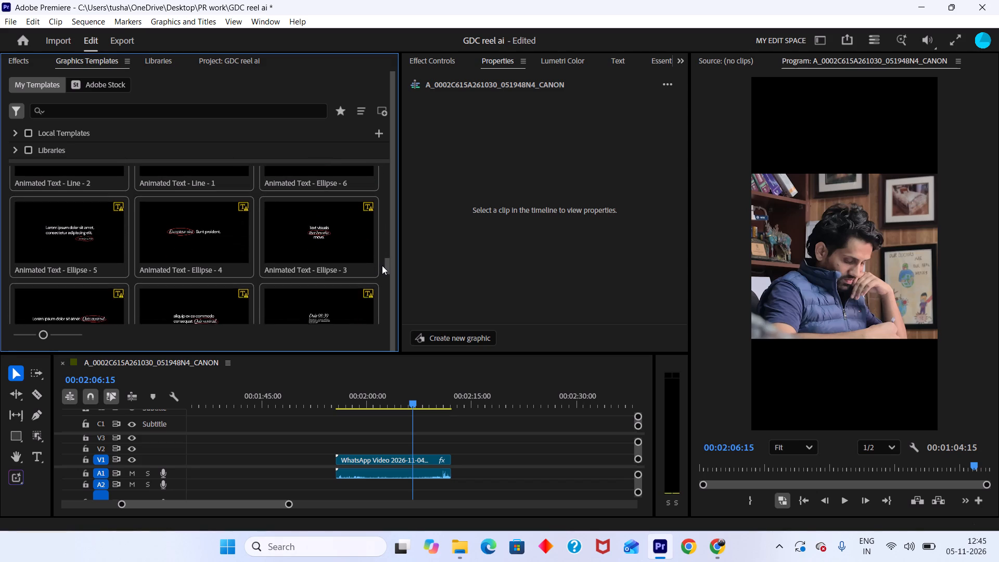
{"action": "left_click_drag", "start_coordinate": [382, 265], "coordinate": [382, 267]}
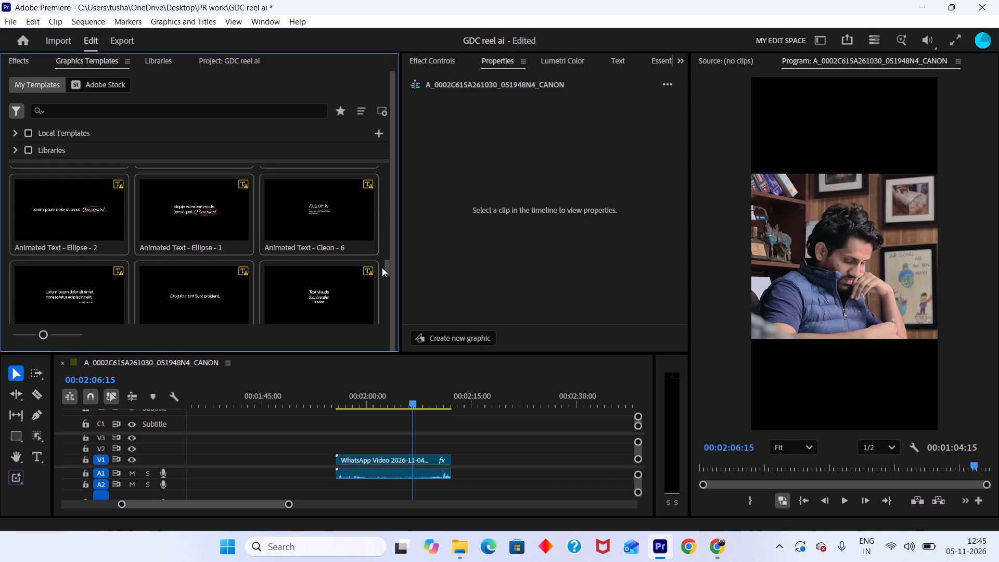
{"action": "left_click_drag", "start_coordinate": [382, 267], "coordinate": [382, 269]}
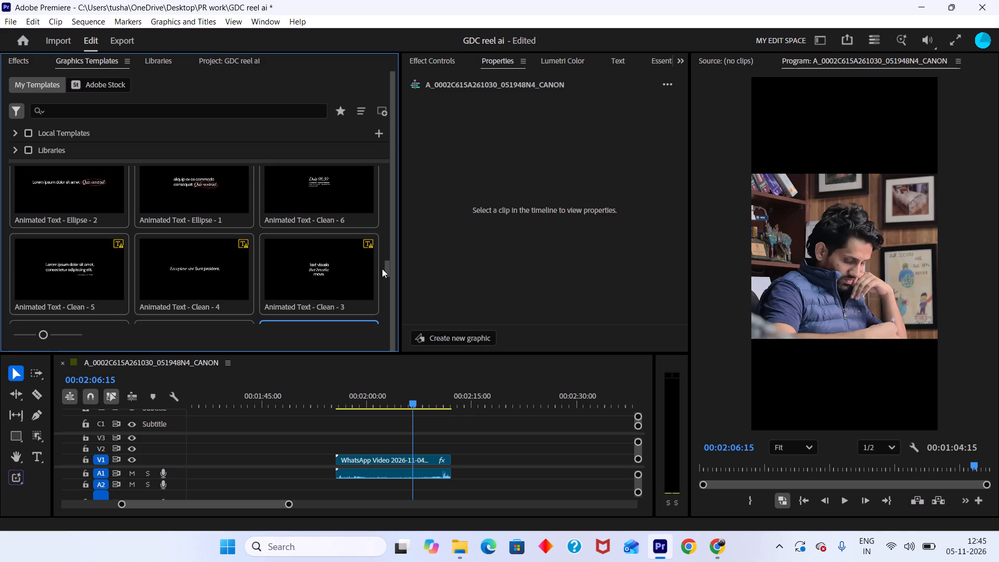
{"action": "left_click_drag", "start_coordinate": [382, 269], "coordinate": [381, 269]}
{"action": "left_click", "coordinate": [329, 199]}
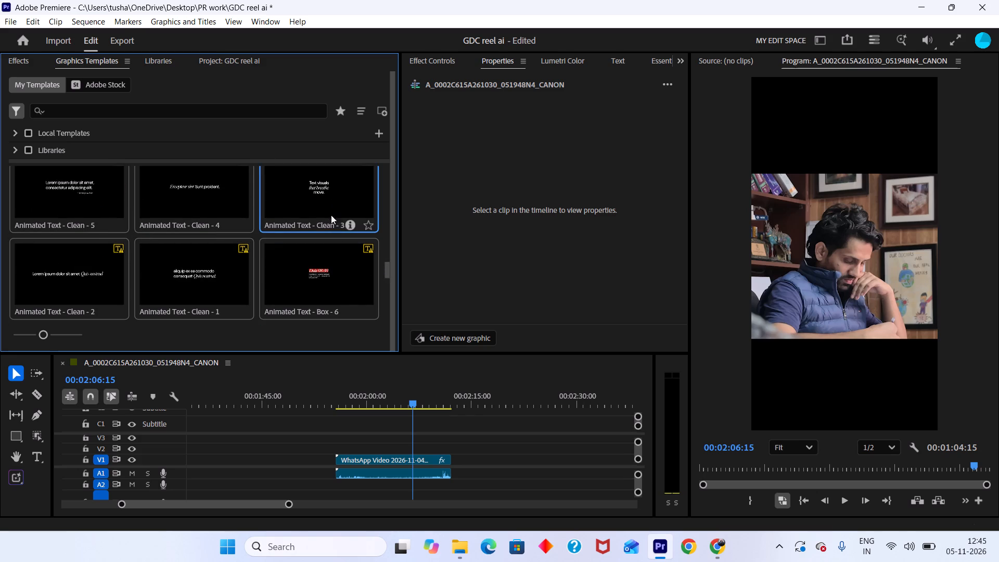
{"action": "left_click_drag", "start_coordinate": [316, 196], "coordinate": [395, 450]}
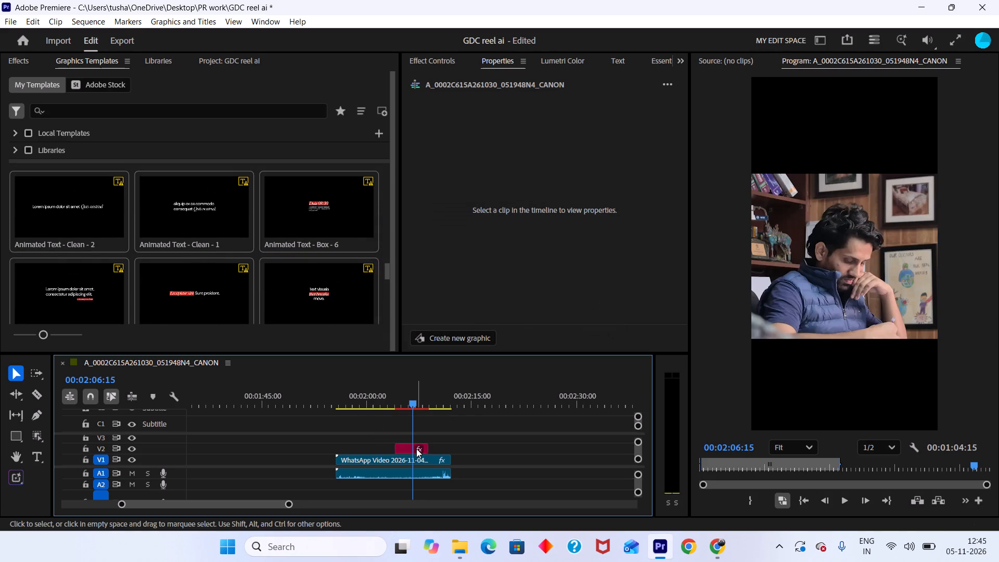
{"action": "left_click", "coordinate": [409, 398]}
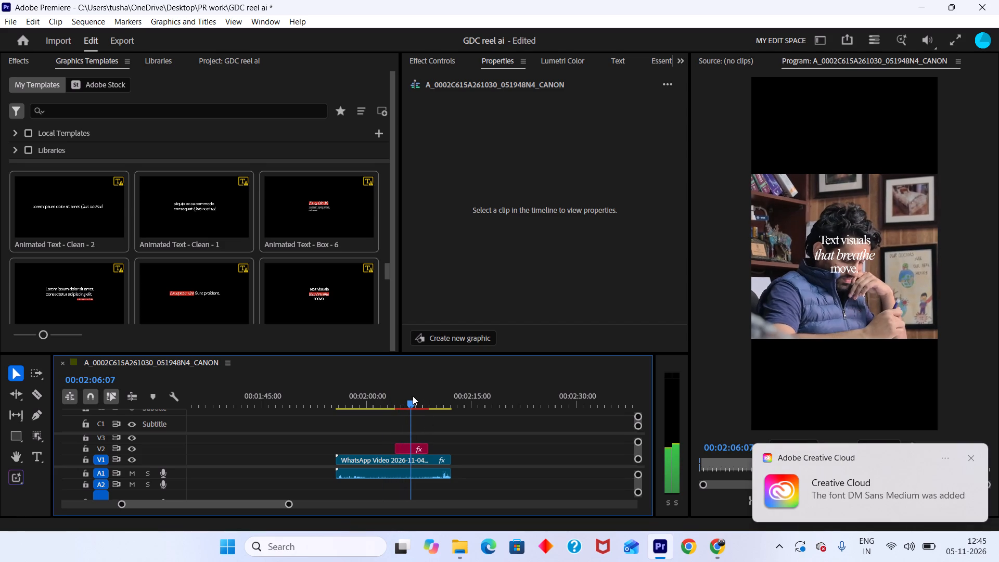
{"action": "left_click", "coordinate": [417, 448]}
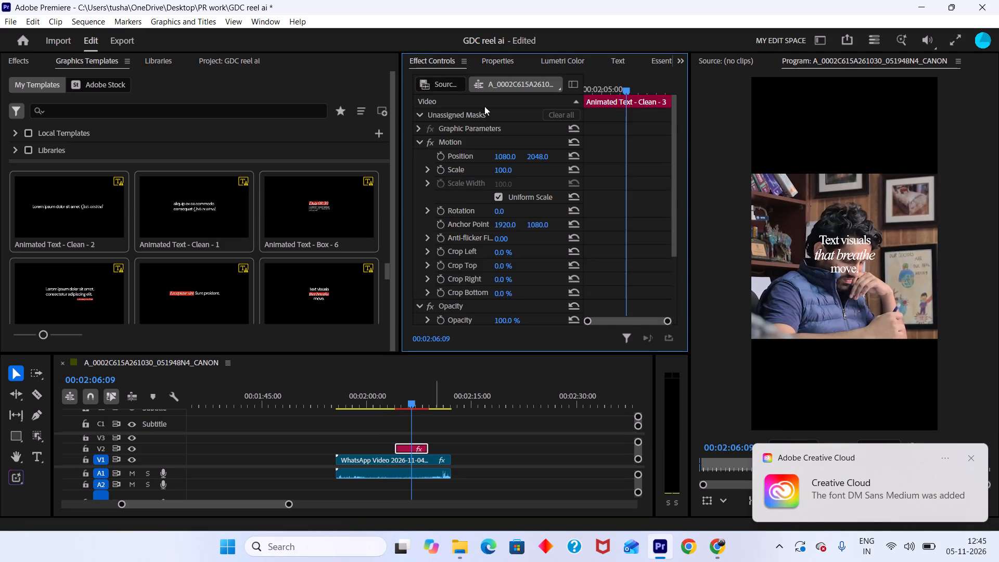
{"action": "left_click", "coordinate": [492, 66]}
{"action": "left_click", "coordinate": [411, 175]}
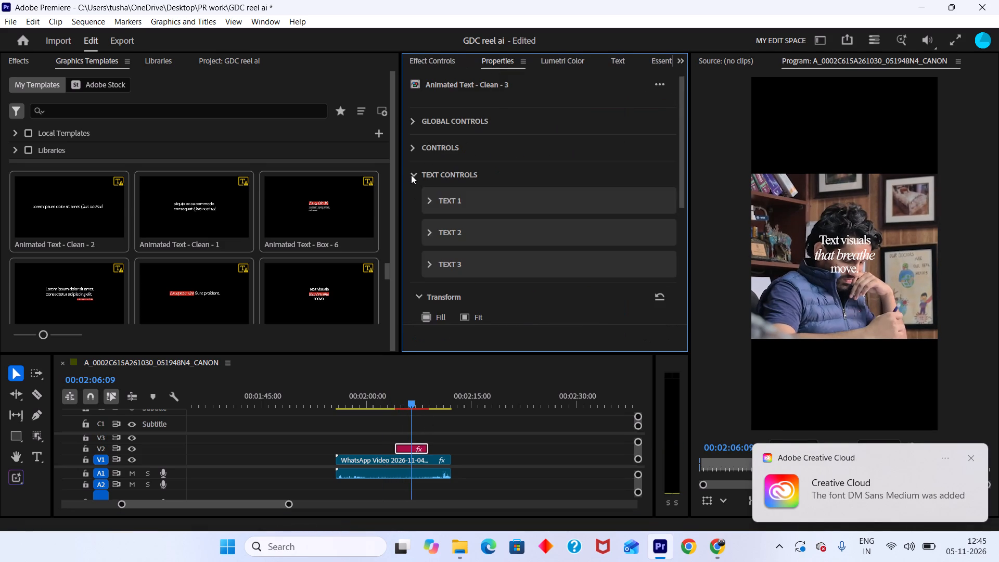
{"action": "left_click", "coordinate": [428, 197]}
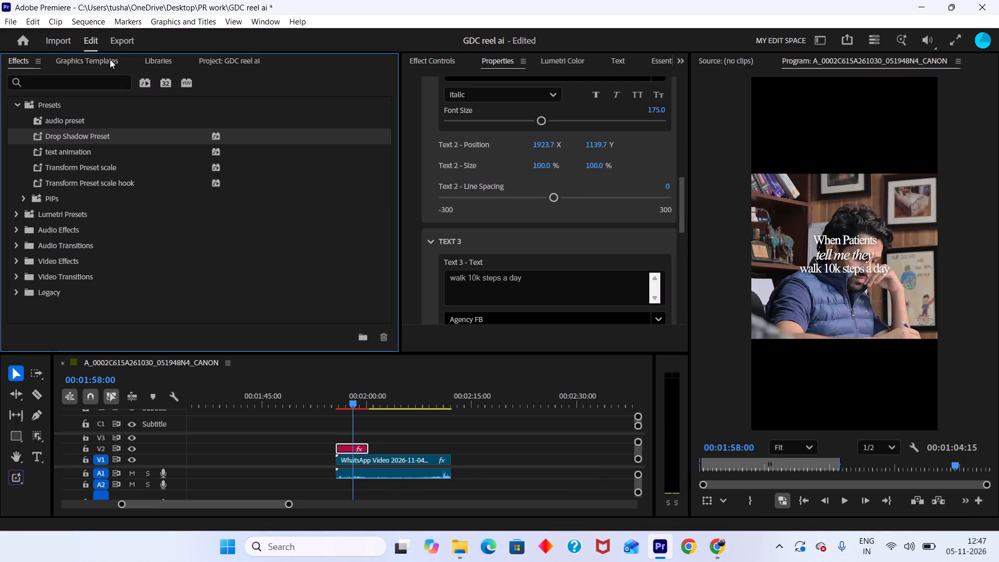
{"action": "left_click", "coordinate": [207, 67]}
{"action": "left_click", "coordinate": [156, 59]}
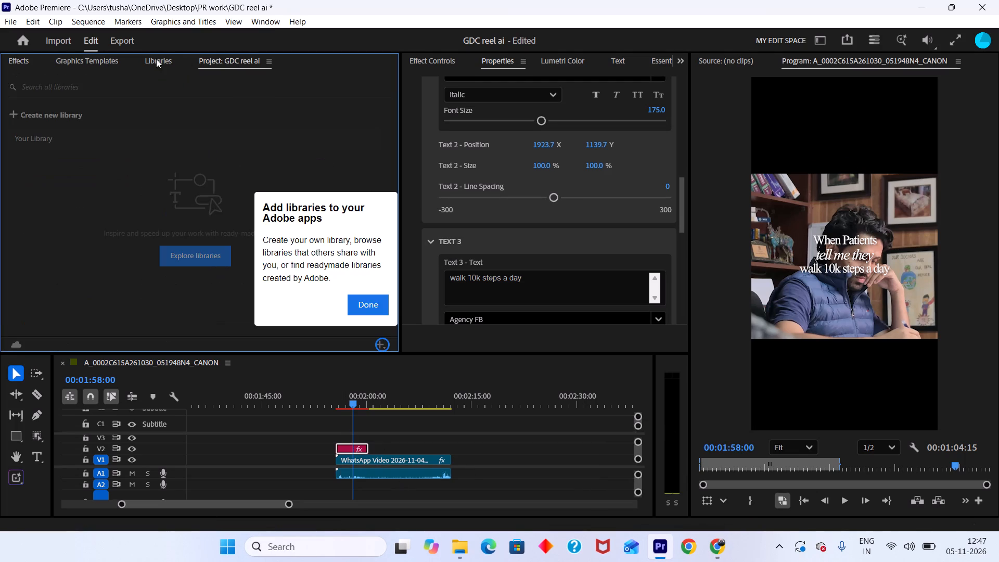
{"action": "left_click", "coordinate": [106, 63]}
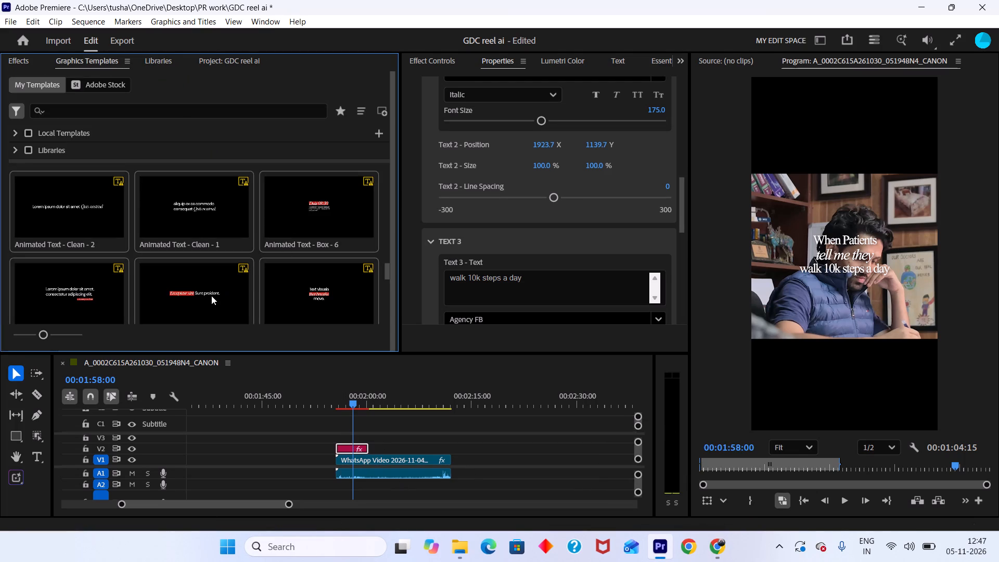
{"action": "left_click", "coordinate": [180, 301]}
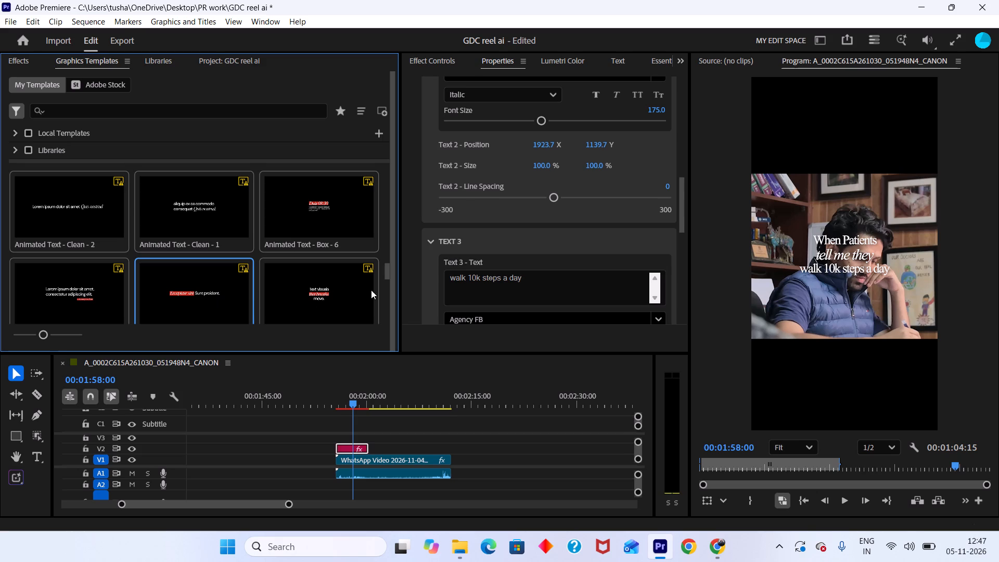
{"action": "left_click", "coordinate": [386, 270]}
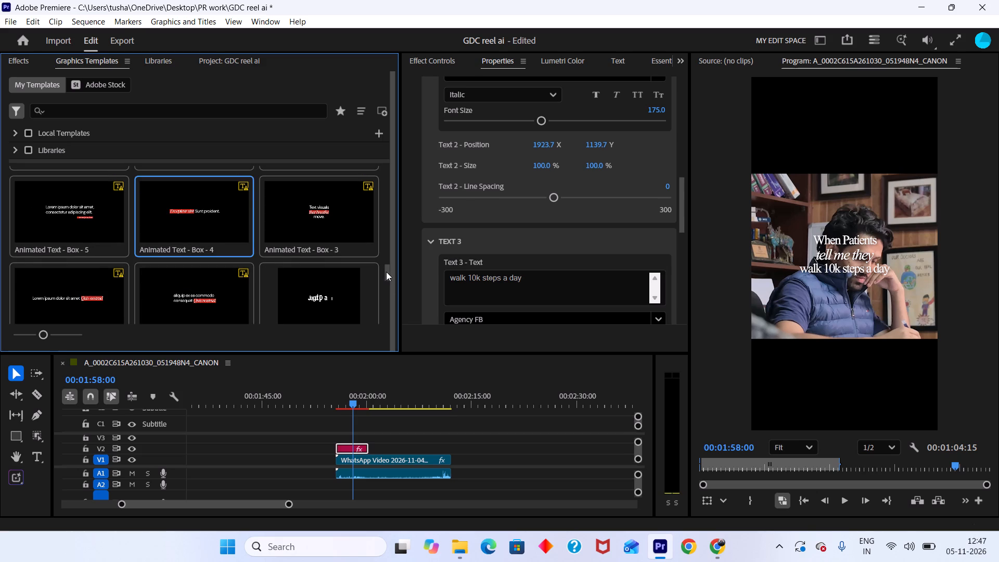
{"action": "left_click", "coordinate": [67, 291]}
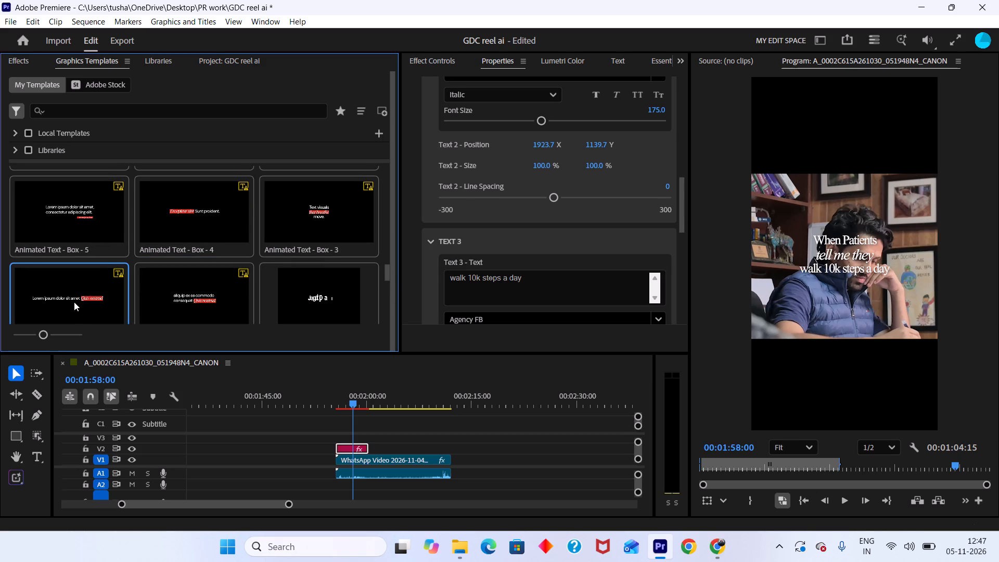
{"action": "left_click_drag", "start_coordinate": [74, 302], "coordinate": [376, 447]}
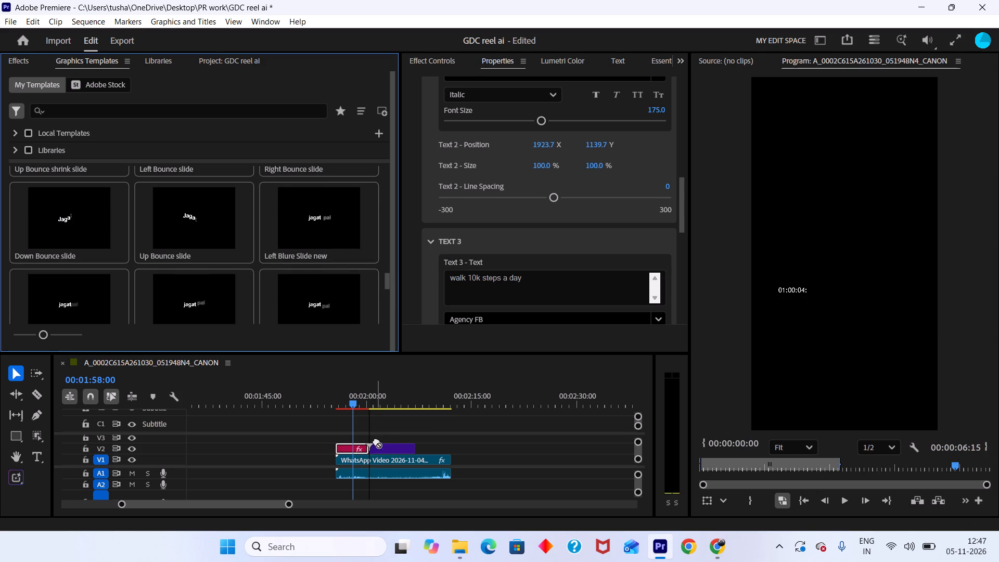
{"action": "left_click_drag", "start_coordinate": [364, 396], "coordinate": [376, 415]}
{"action": "left_click_drag", "start_coordinate": [360, 394], "coordinate": [377, 404]}
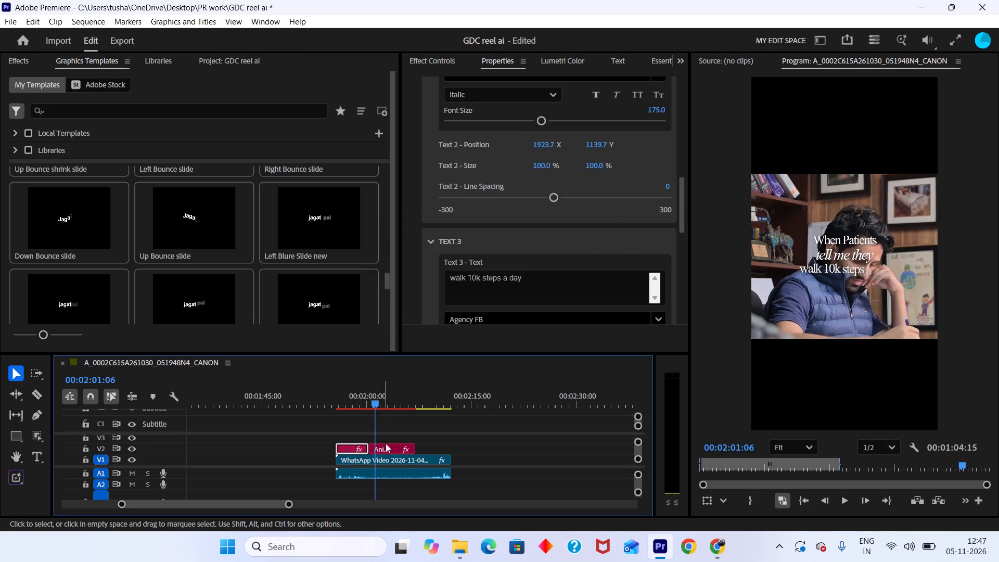
Set Text 1 of the second text graphic on V2 to "but still have", copying the words "knee pain" out of the pasted phrase.
{"action": "left_click", "coordinate": [387, 451]}
{"action": "left_click", "coordinate": [417, 173]}
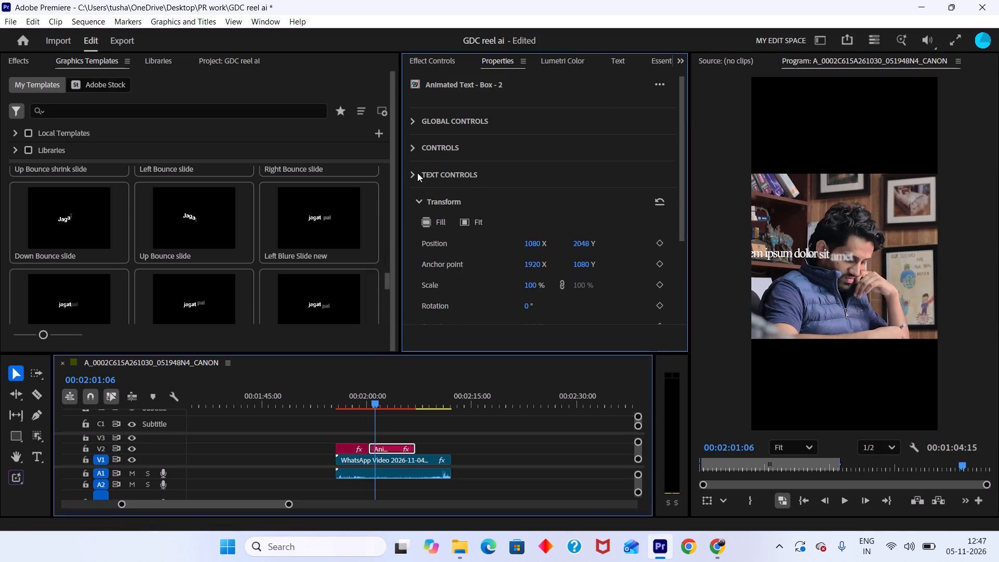
{"action": "left_click", "coordinate": [427, 203]}
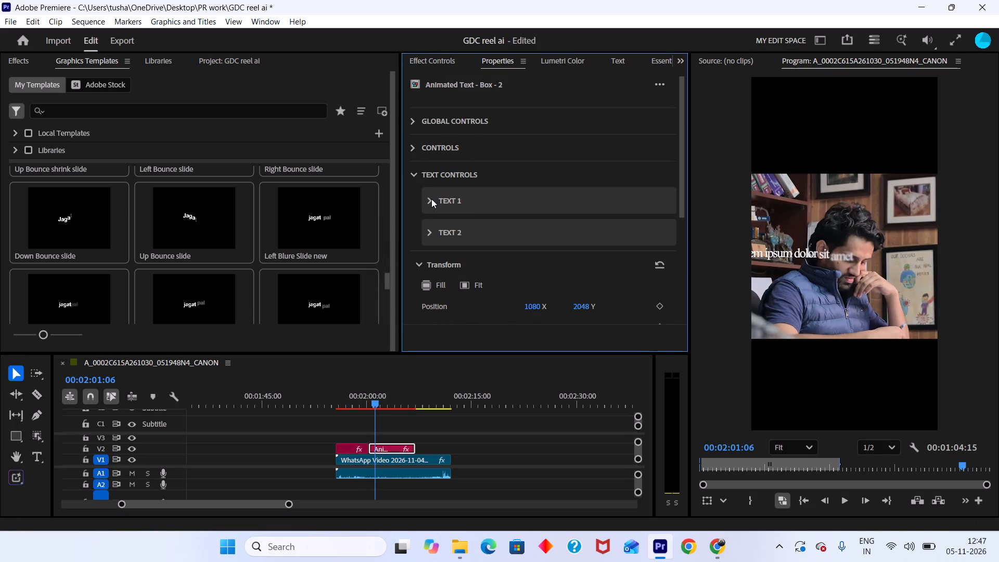
{"action": "left_click", "coordinate": [431, 199]}
{"action": "left_click_drag", "start_coordinate": [554, 241], "coordinate": [417, 248]}
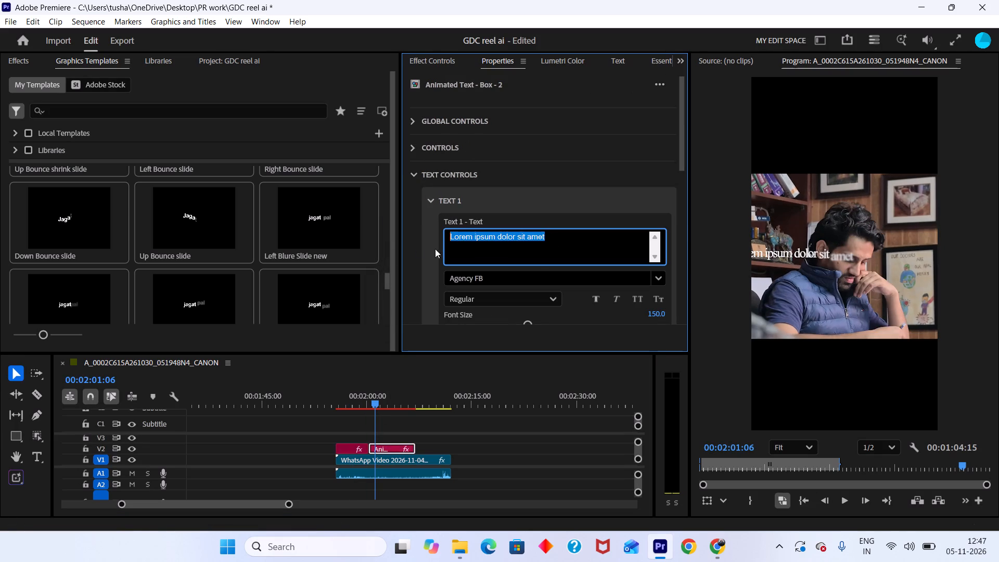
{"action": "key", "text": "ctrl+v"}
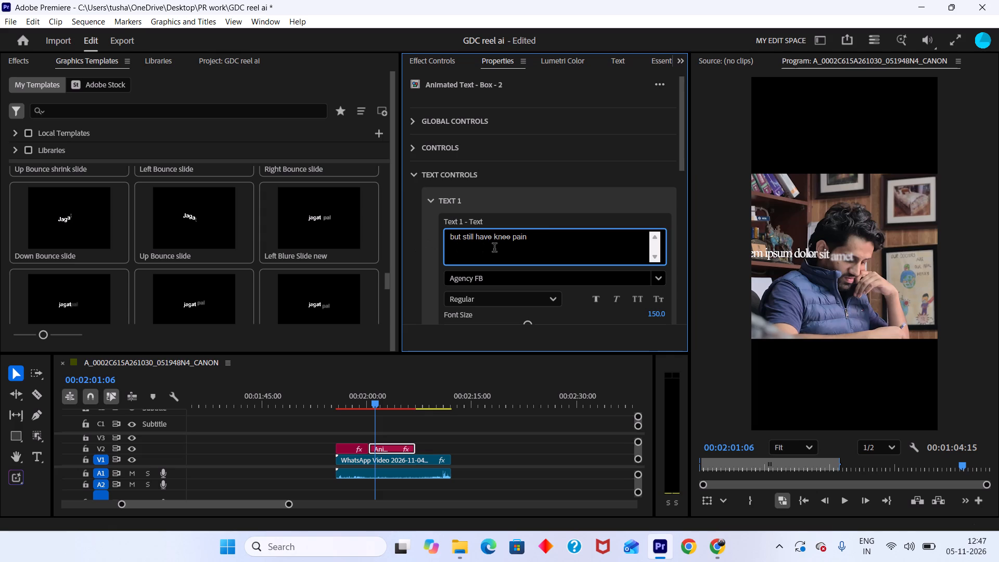
{"action": "left_click_drag", "start_coordinate": [536, 242], "coordinate": [502, 233]}
{"action": "left_click_drag", "start_coordinate": [502, 233], "coordinate": [494, 229]}
{"action": "key", "text": "ctrl+c"}
{"action": "key", "text": "ctrl+c"}
{"action": "key", "text": "BackSpace"}
{"action": "key", "text": "BackSpace"}
Replace the Text 2 placeholder of the same graphic with "knee pain".
{"action": "scroll", "coordinate": [581, 313], "scroll_direction": "down", "scroll_amount": 10}
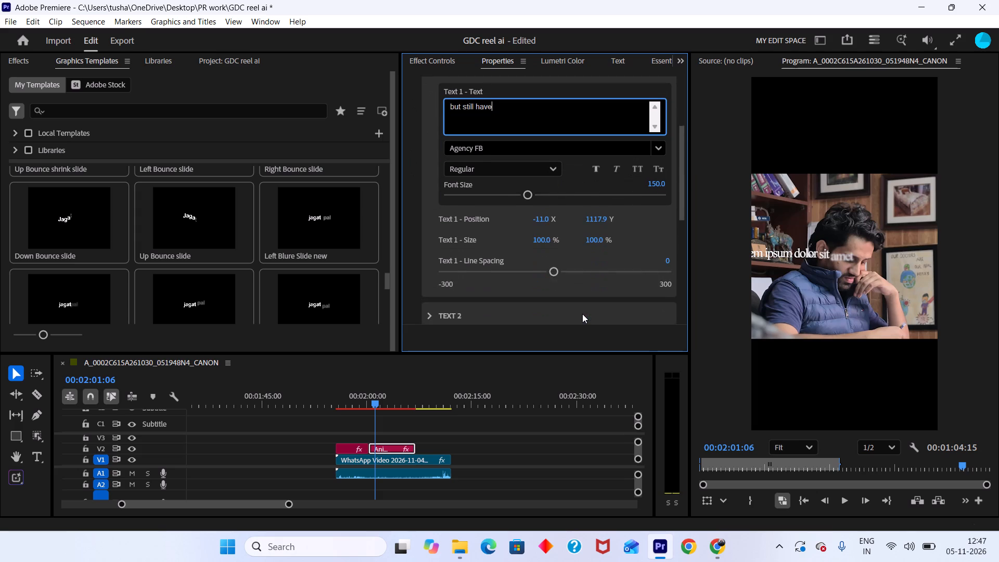
{"action": "scroll", "coordinate": [541, 307], "scroll_direction": "down", "scroll_amount": 5}
{"action": "left_click", "coordinate": [431, 248]}
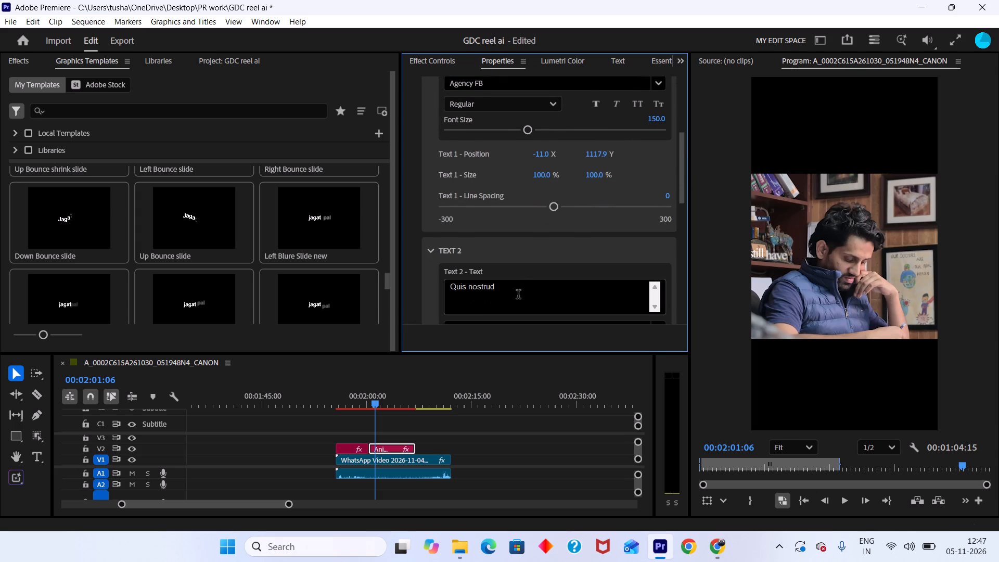
{"action": "left_click_drag", "start_coordinate": [519, 284], "coordinate": [396, 299]}
{"action": "key", "text": "ctrl+v"}
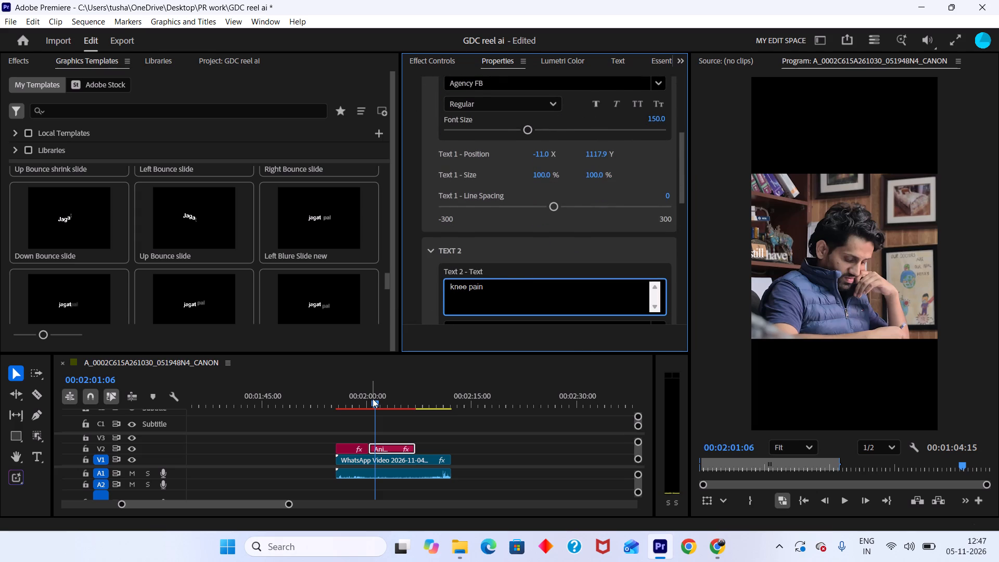
Play the timeline from the first text graphic into the second to check the new wording.
{"action": "left_click_drag", "start_coordinate": [373, 399], "coordinate": [342, 389]}
{"action": "key", "text": "space"}
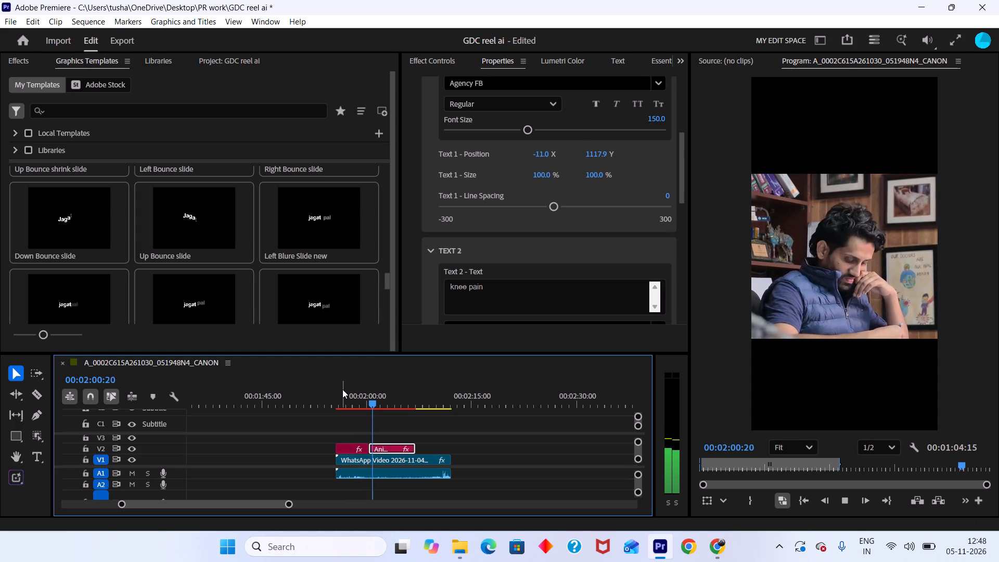
{"action": "key", "text": "space"}
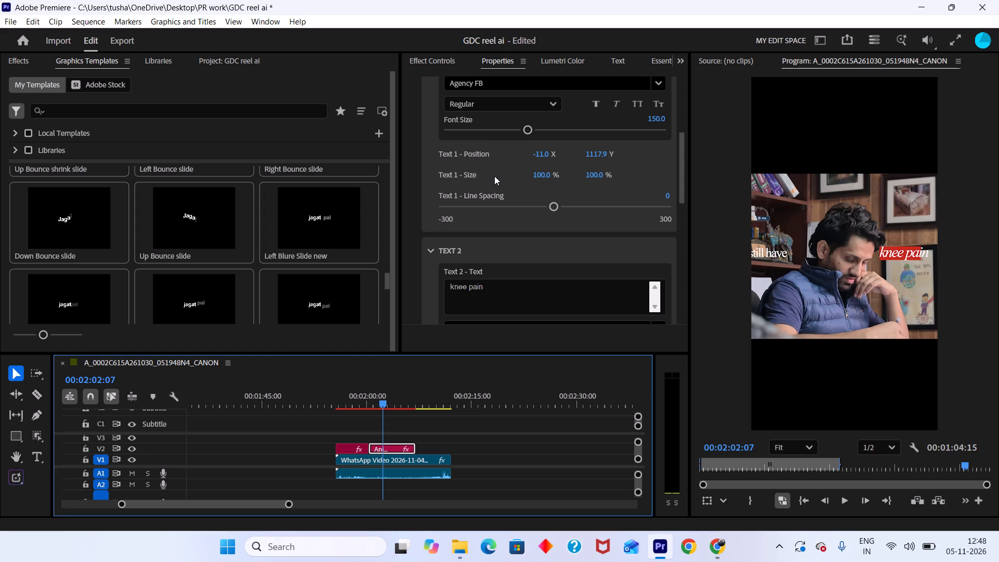
Reposition Text 1, "but still have", to X 348 and Y 653.
{"action": "left_click_drag", "start_coordinate": [538, 150], "coordinate": [914, 159]}
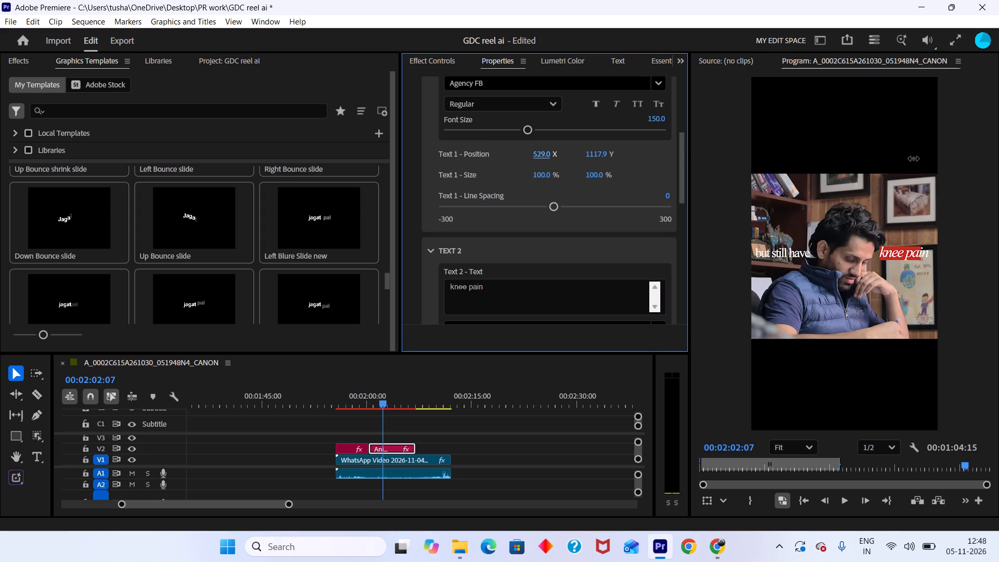
{"action": "left_click_drag", "start_coordinate": [914, 159], "coordinate": [699, 179]}
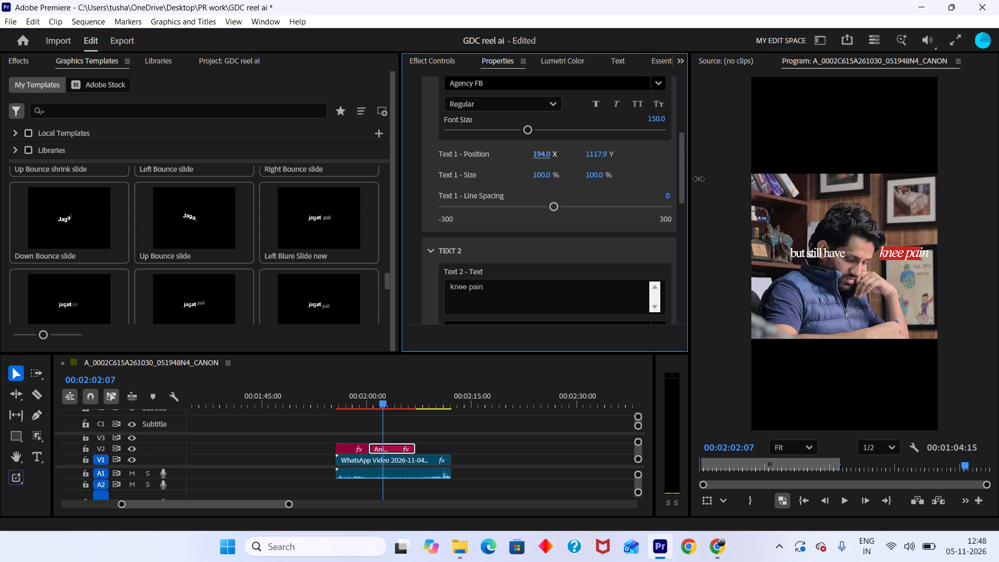
{"action": "left_click_drag", "start_coordinate": [699, 179], "coordinate": [684, 179]}
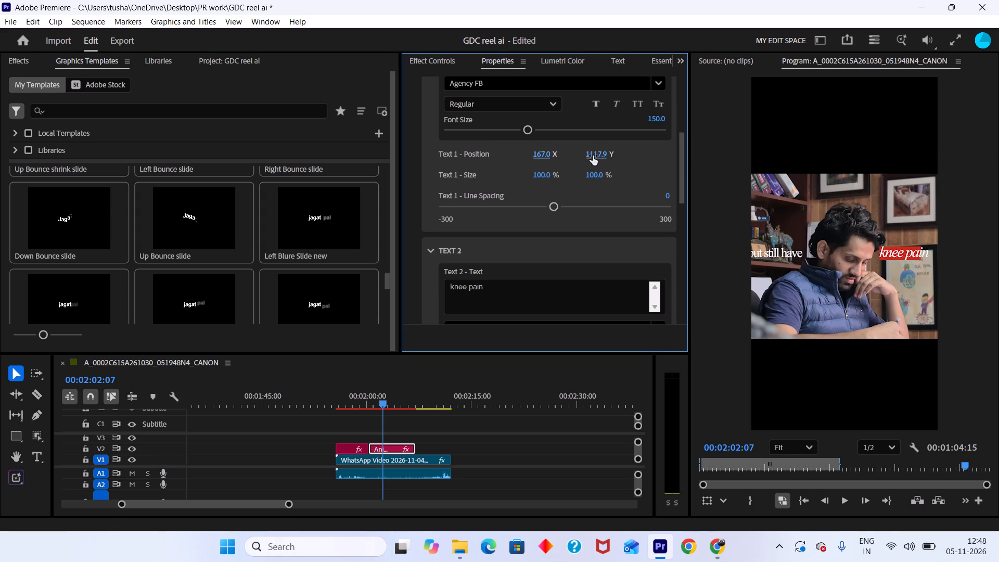
{"action": "left_click_drag", "start_coordinate": [593, 156], "coordinate": [517, 376]}
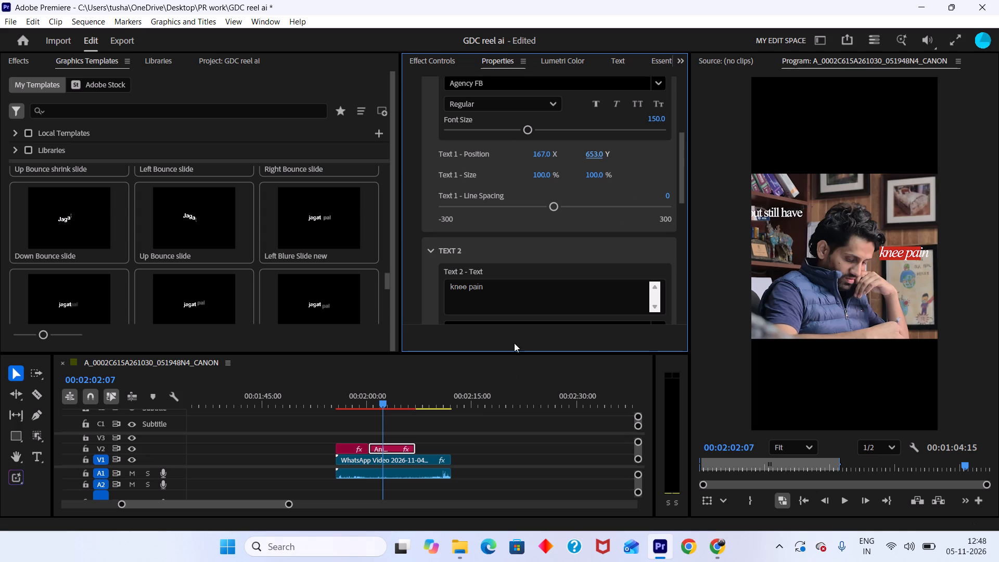
{"action": "left_click_drag", "start_coordinate": [543, 156], "coordinate": [636, 165]}
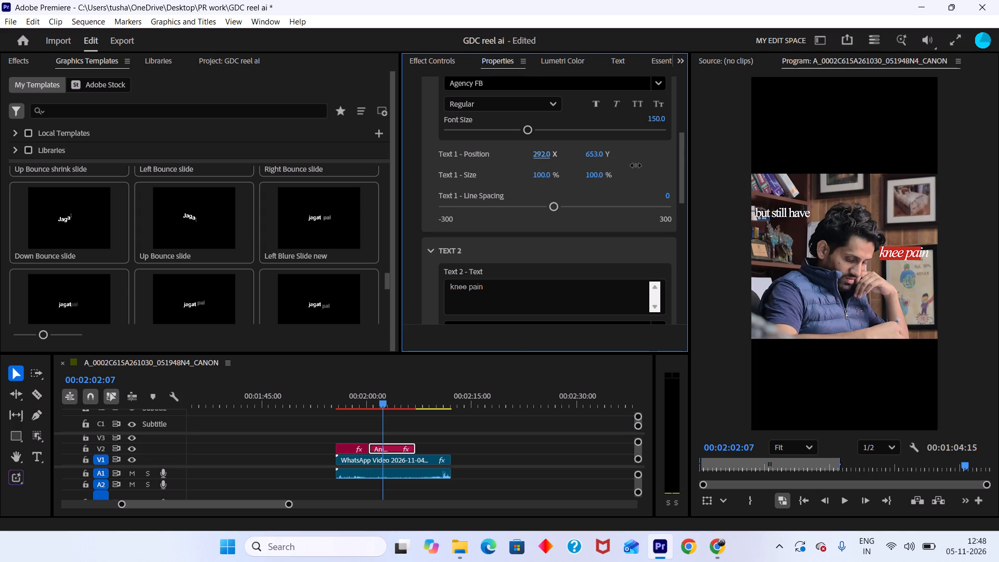
{"action": "left_click_drag", "start_coordinate": [636, 165], "coordinate": [671, 165]}
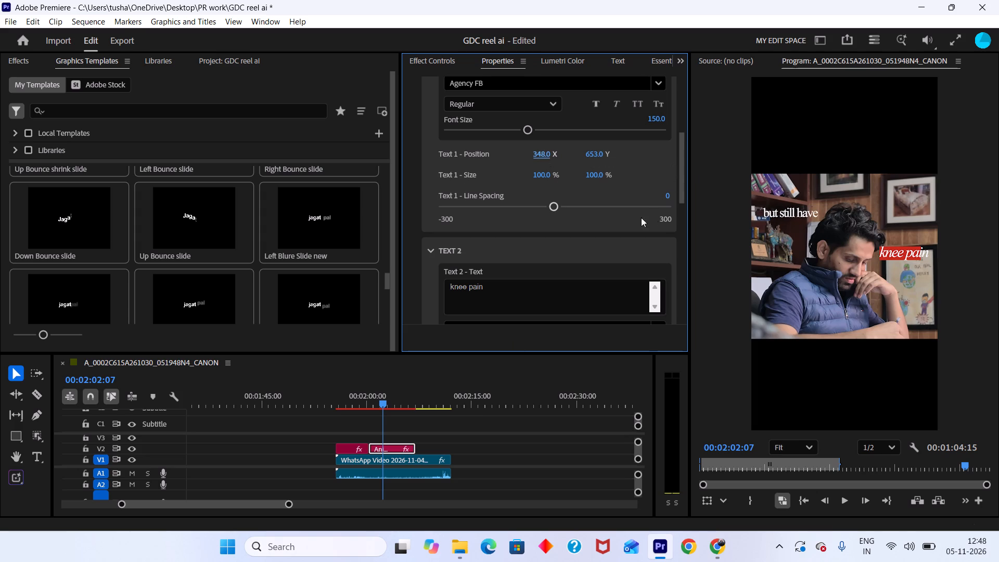
Reposition Text 2, "knee pain", to X 36 and Y 690 so it lines up beside Text 1.
{"action": "scroll", "coordinate": [525, 288], "scroll_direction": "down", "scroll_amount": 9}
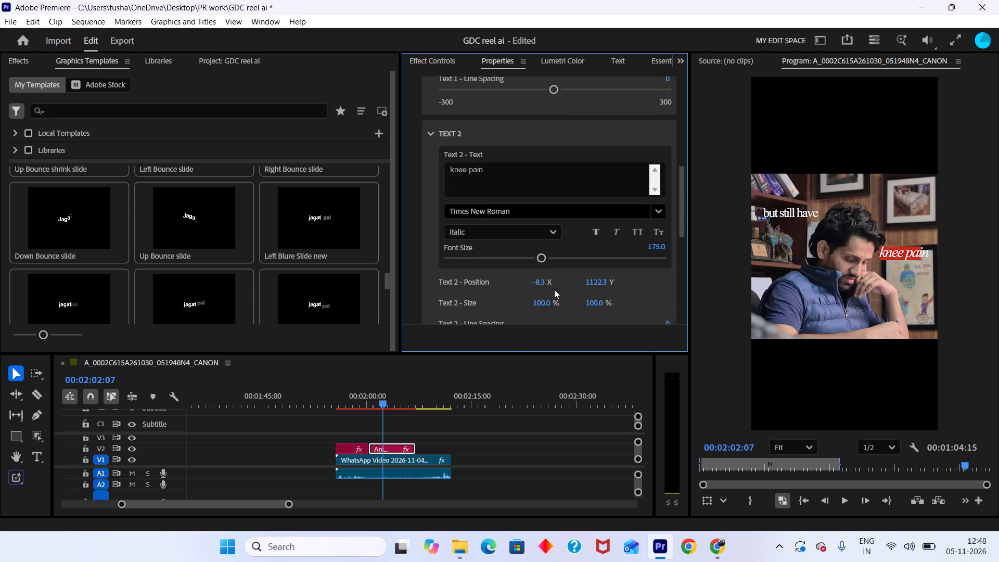
{"action": "left_click_drag", "start_coordinate": [540, 283], "coordinate": [561, 288]}
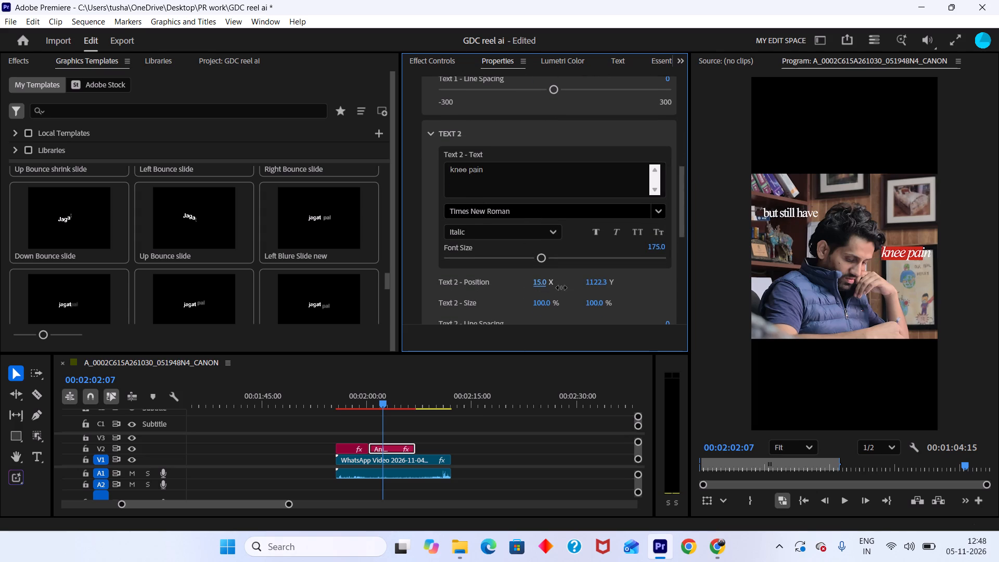
{"action": "left_click_drag", "start_coordinate": [561, 288], "coordinate": [578, 289]}
{"action": "left_click_drag", "start_coordinate": [598, 281], "coordinate": [618, 302]}
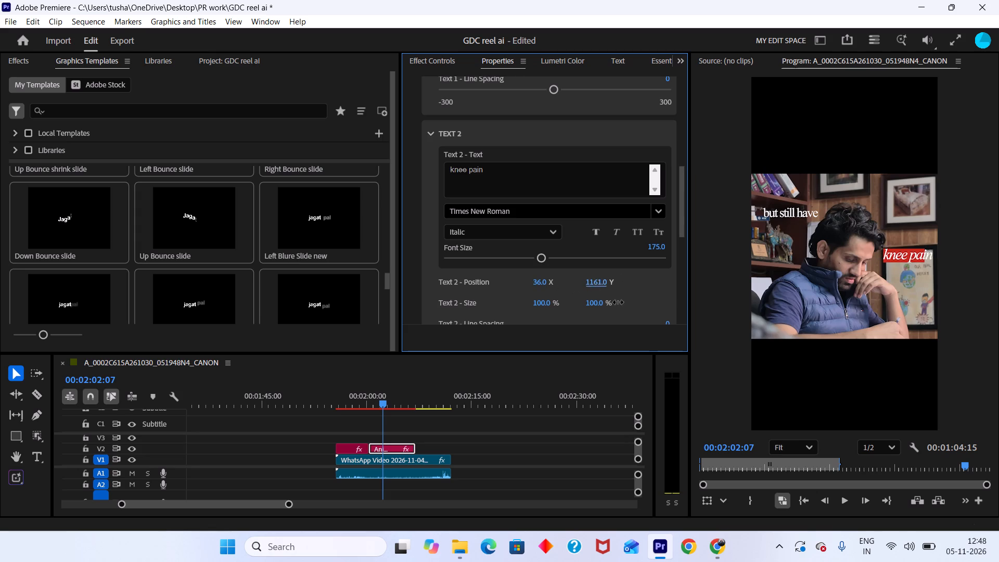
{"action": "left_click_drag", "start_coordinate": [618, 302], "coordinate": [500, 474]}
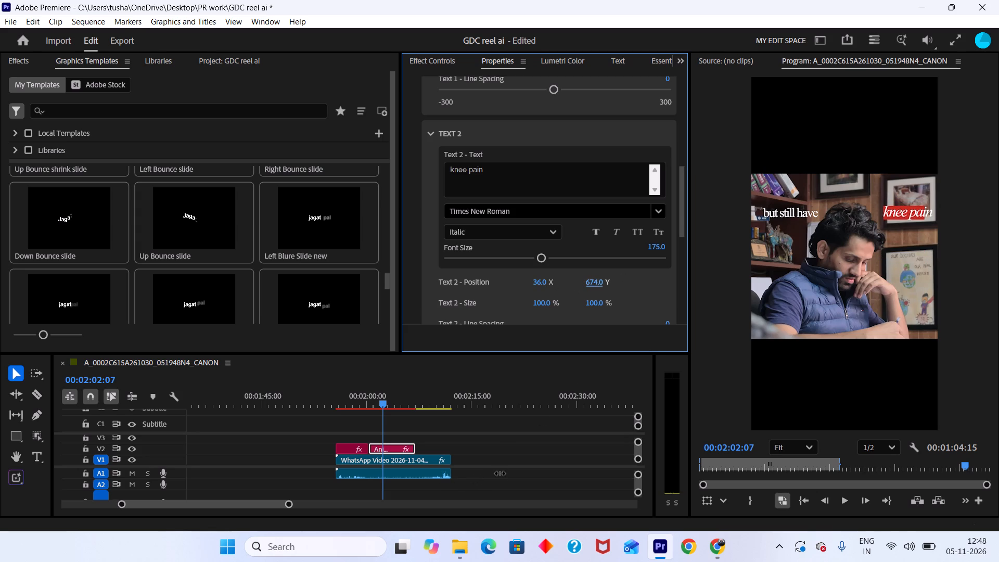
{"action": "left_click_drag", "start_coordinate": [500, 474], "coordinate": [507, 470]}
{"action": "left_click", "coordinate": [25, 55]}
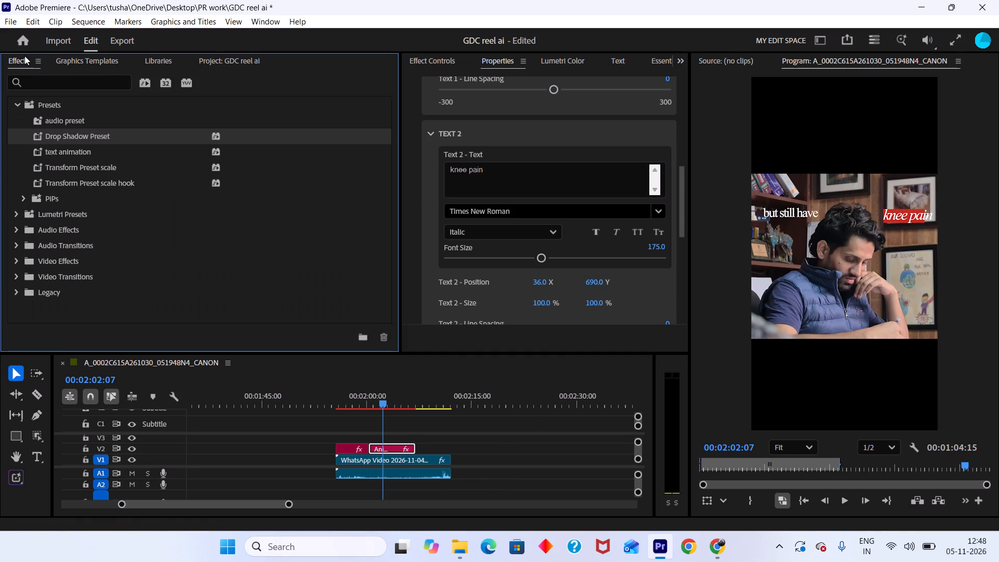
{"action": "left_click_drag", "start_coordinate": [68, 133], "coordinate": [399, 450]}
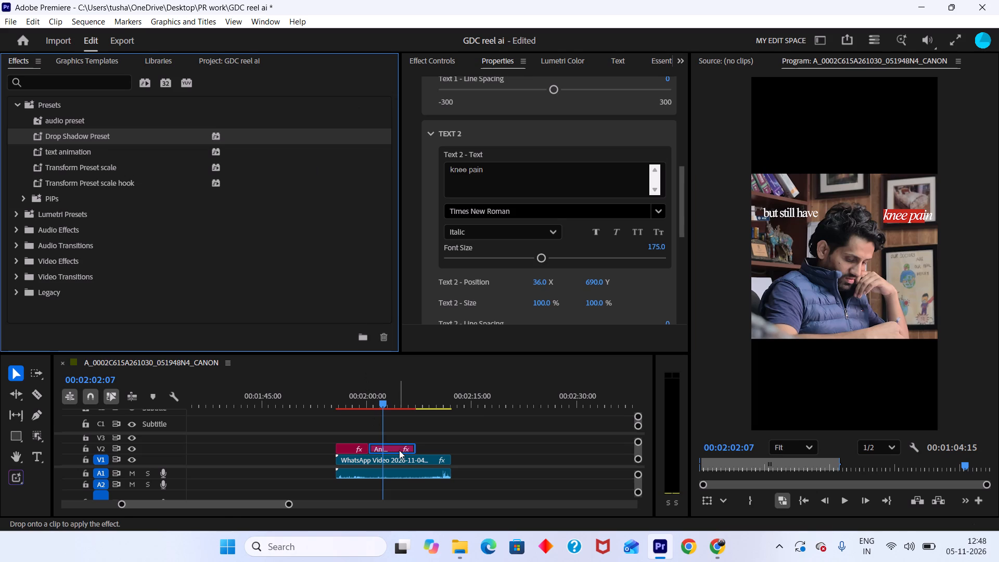
{"action": "key", "text": "space"}
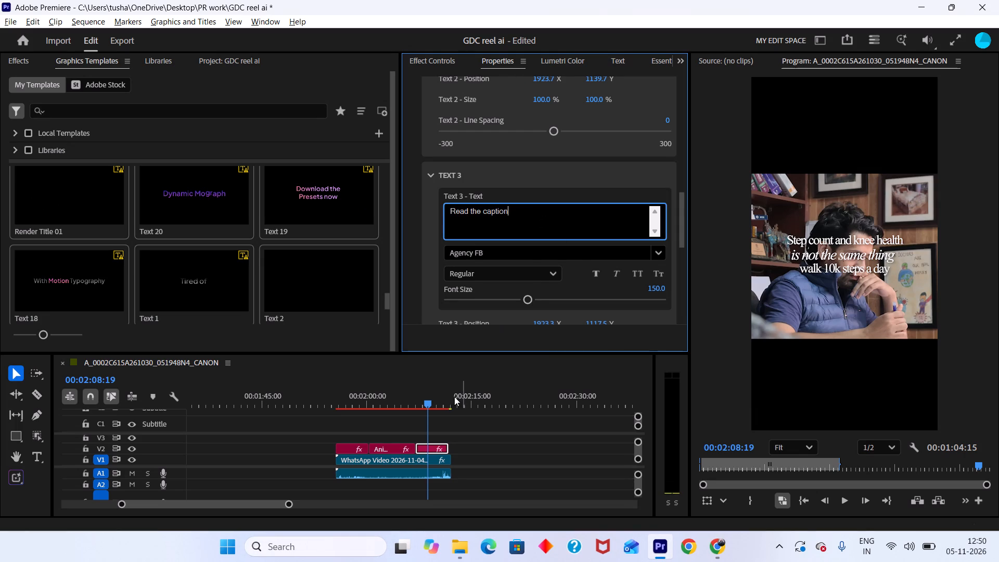
Check the third graphic along its length and increase the font size of Text 3, "Read the caption", to 156.8.
{"action": "left_click_drag", "start_coordinate": [440, 399], "coordinate": [455, 412]}
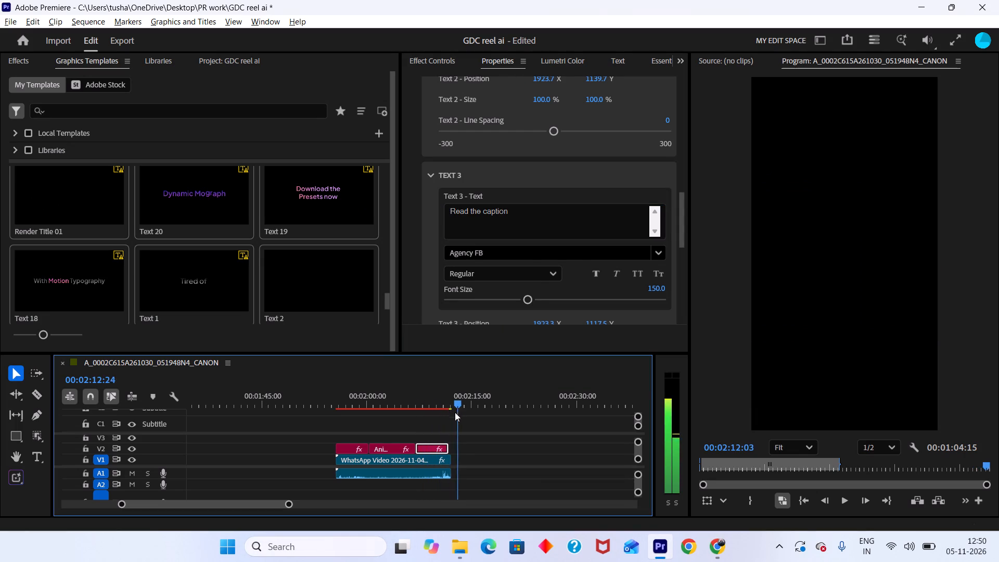
{"action": "left_click_drag", "start_coordinate": [455, 412], "coordinate": [432, 405]}
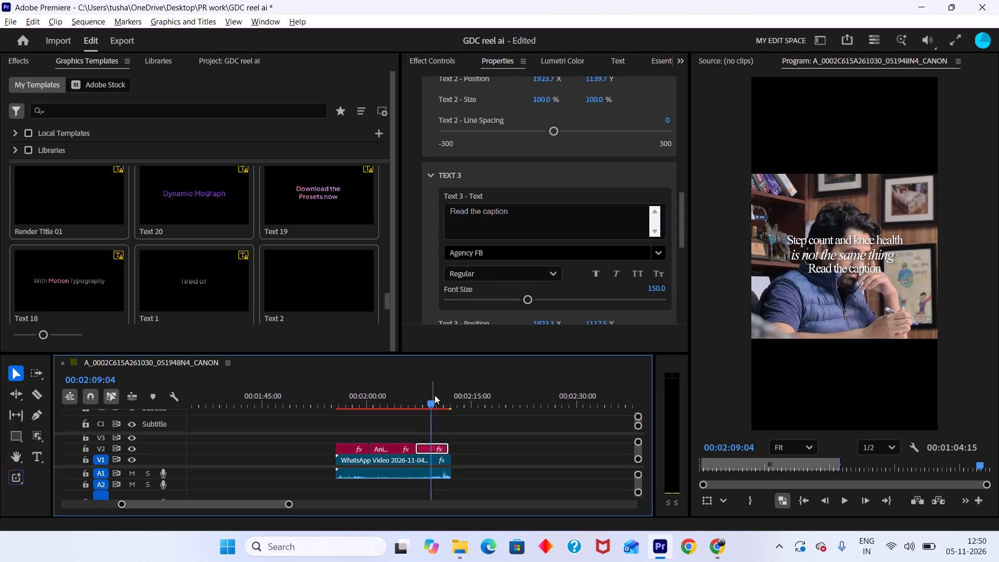
{"action": "left_click_drag", "start_coordinate": [432, 402], "coordinate": [439, 404]}
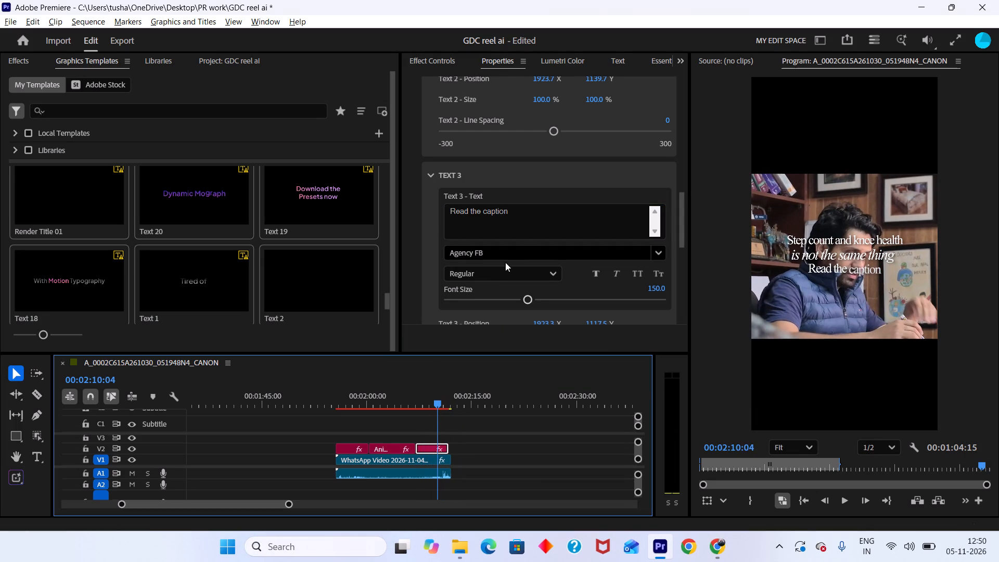
{"action": "left_click_drag", "start_coordinate": [441, 405], "coordinate": [437, 404]}
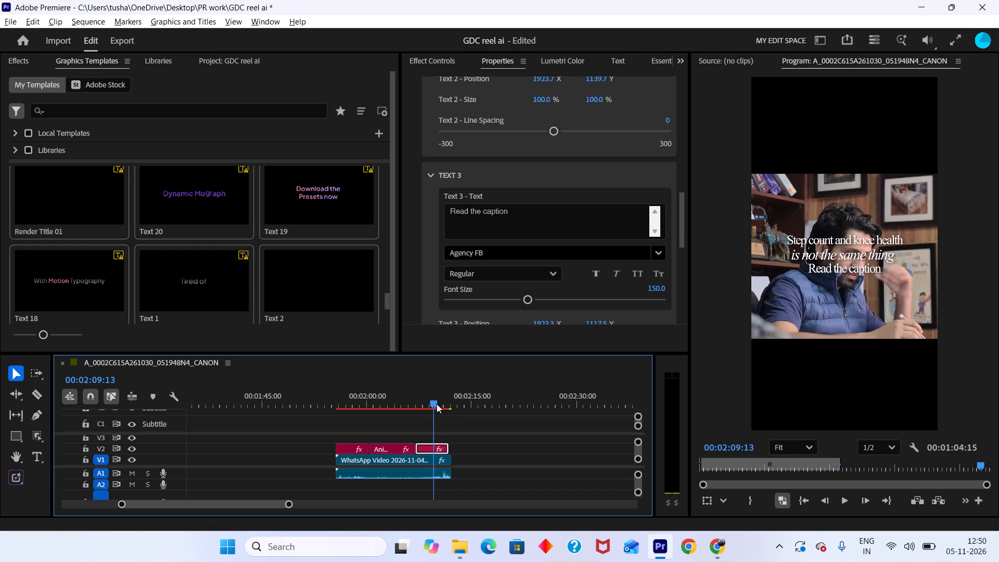
{"action": "left_click_drag", "start_coordinate": [437, 404], "coordinate": [436, 403]}
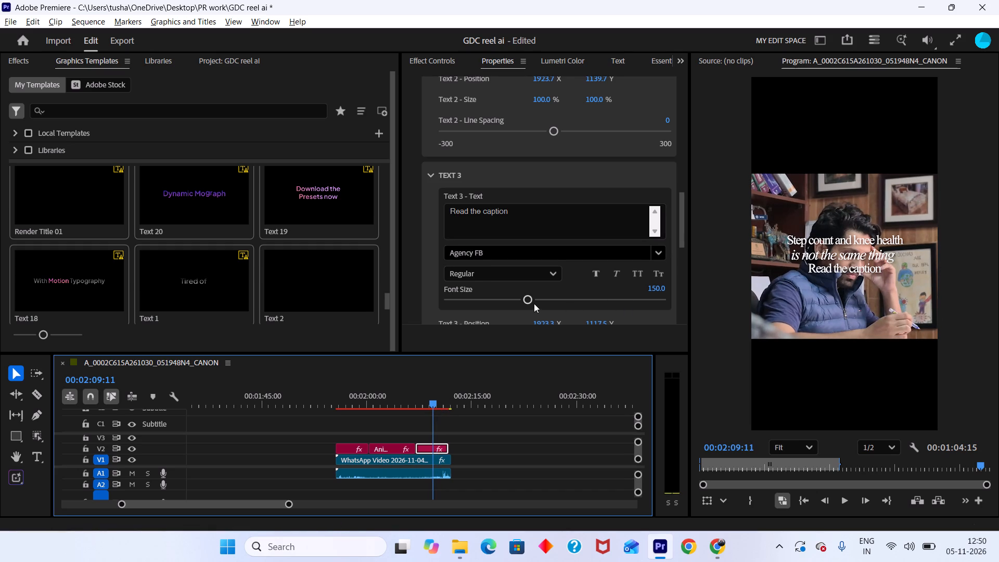
{"action": "left_click", "coordinate": [529, 301]}
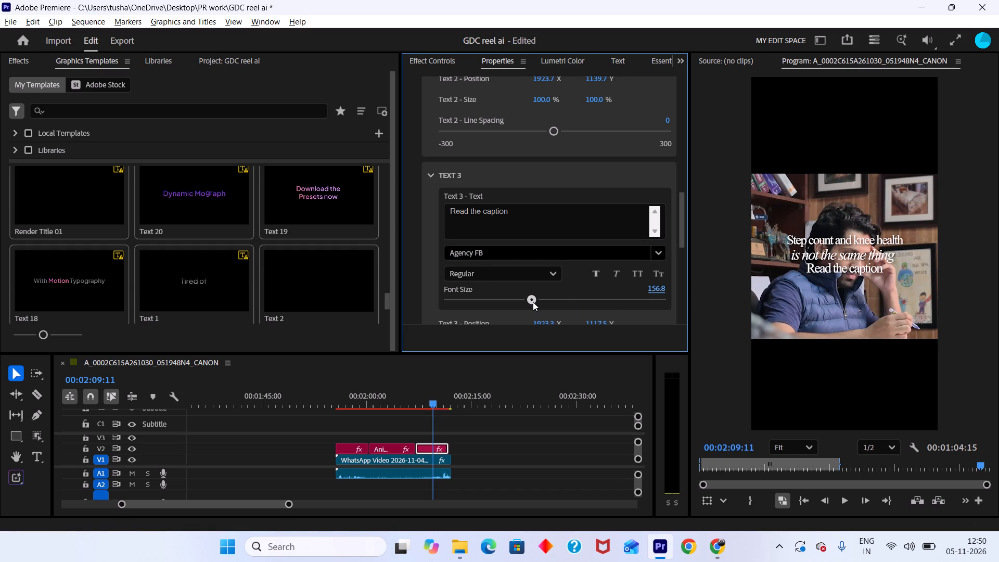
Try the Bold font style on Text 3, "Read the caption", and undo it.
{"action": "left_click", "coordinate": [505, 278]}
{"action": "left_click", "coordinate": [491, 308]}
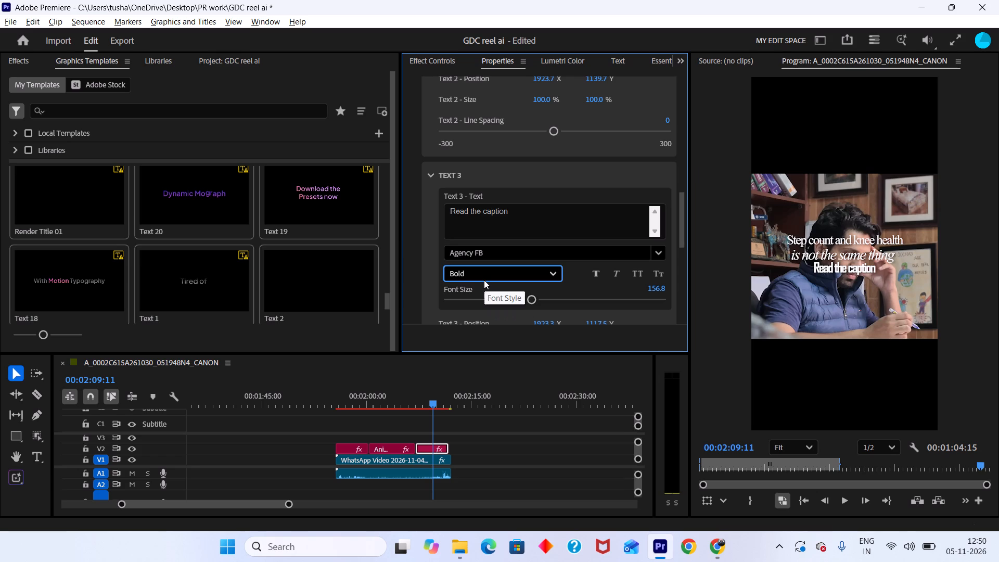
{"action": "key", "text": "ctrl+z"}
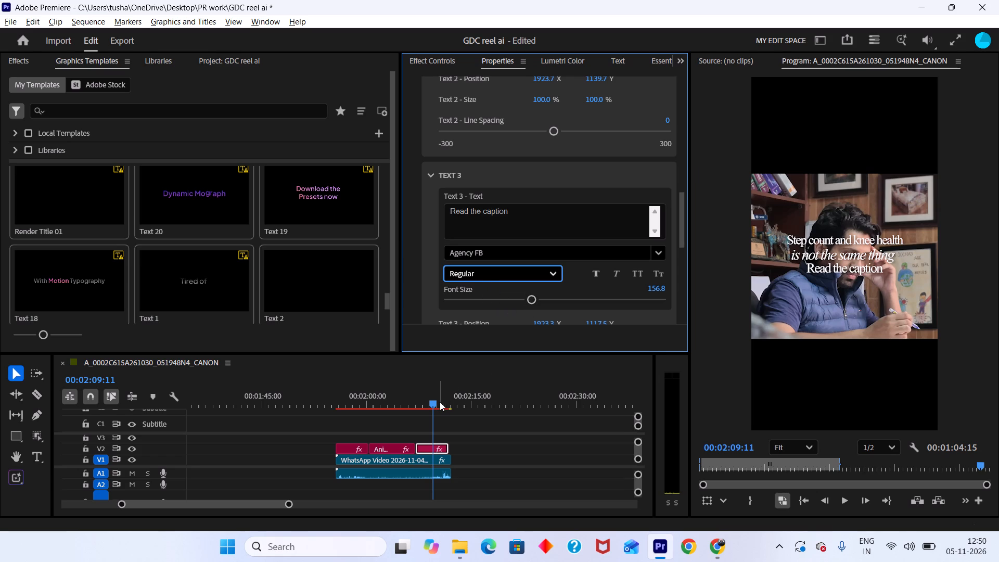
Play the sequence from the "but still have knee pain" graphic into the third graphic to review the text.
{"action": "left_click_drag", "start_coordinate": [438, 402], "coordinate": [385, 401]}
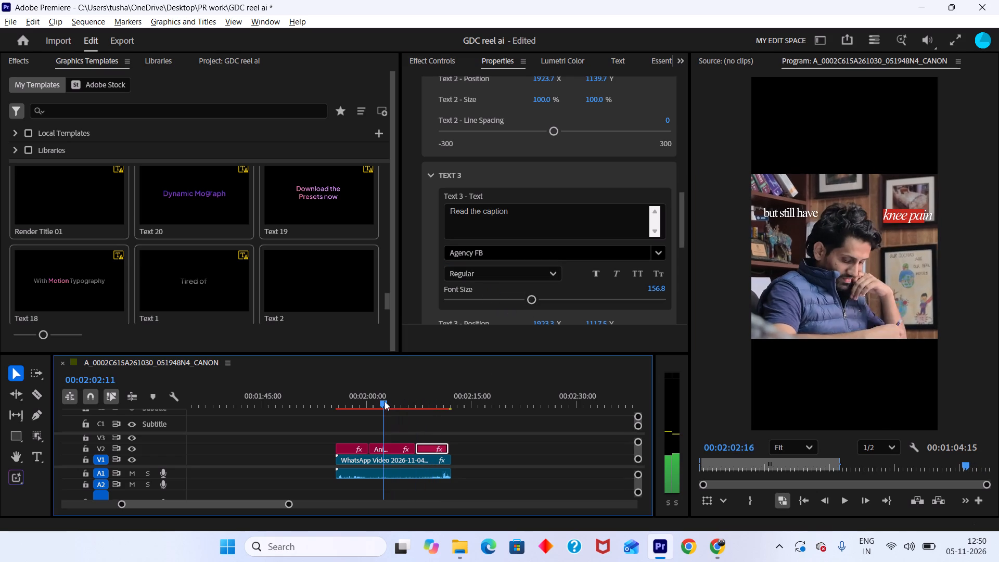
{"action": "left_click_drag", "start_coordinate": [385, 401], "coordinate": [383, 401]}
{"action": "key", "text": "space"}
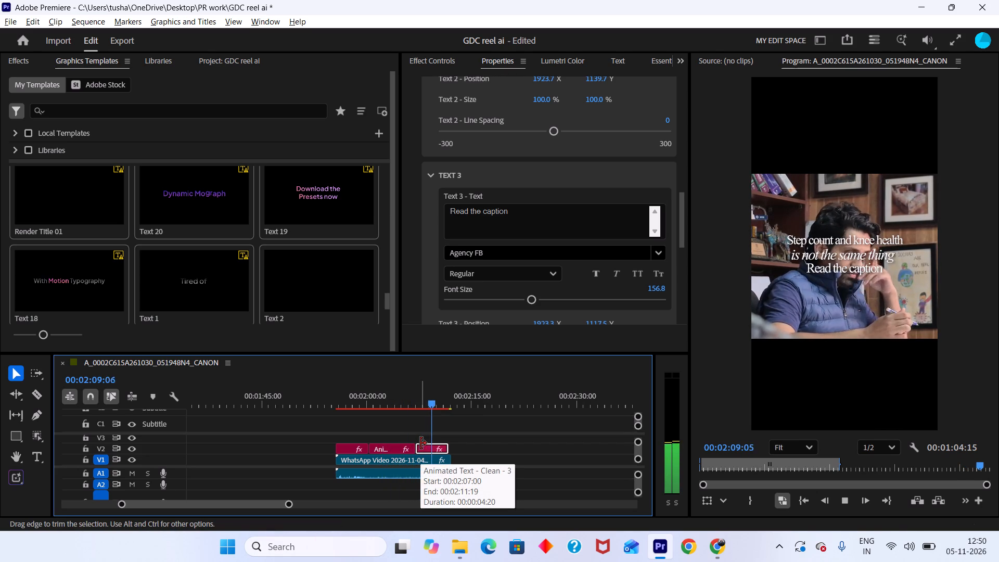
Trim the ends of the WhatsApp video clip and the third graphic back to 00:02:10:13.
{"action": "key", "text": "space"}
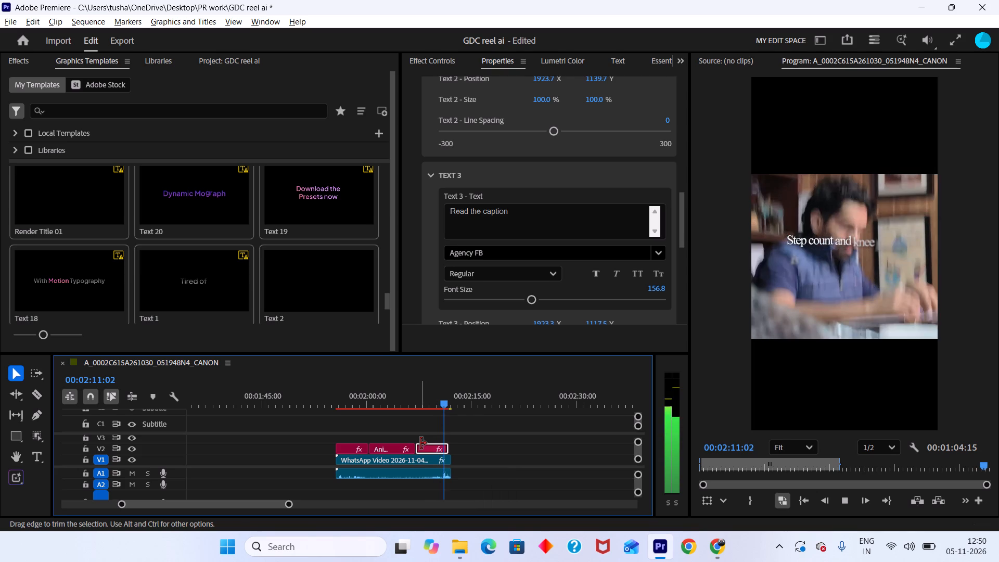
{"action": "left_click", "coordinate": [443, 404]}
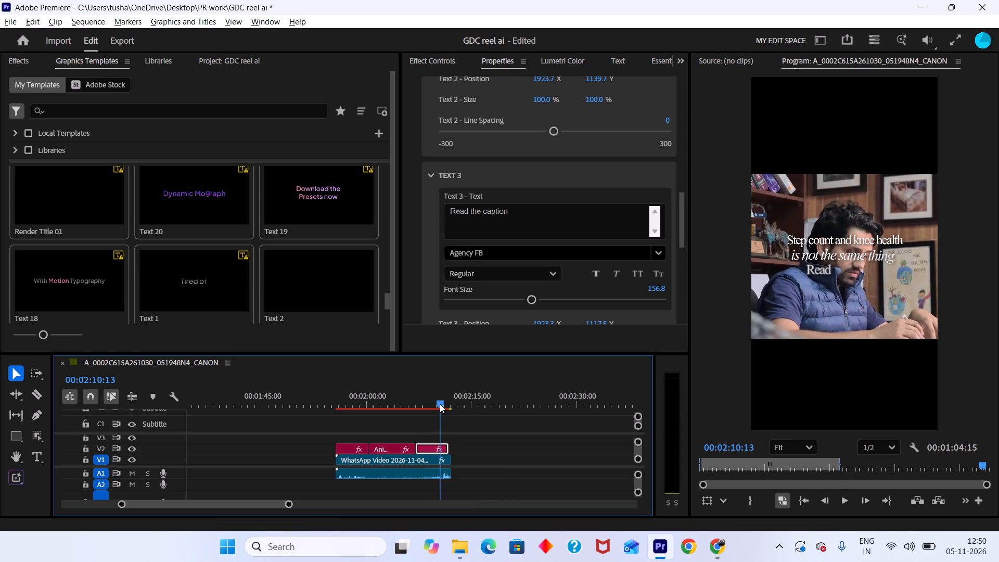
{"action": "left_click_drag", "start_coordinate": [450, 462], "coordinate": [440, 462]}
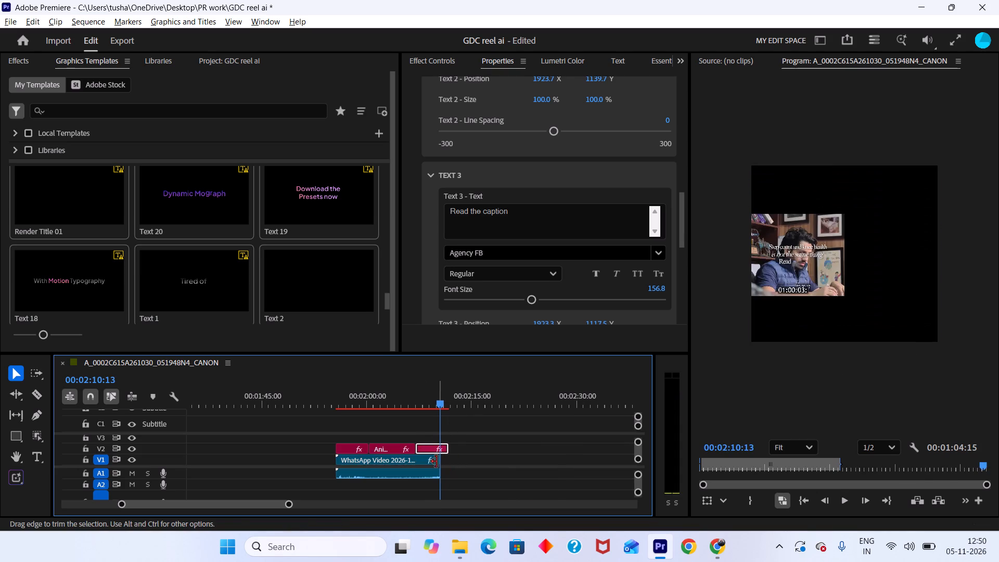
{"action": "left_click_drag", "start_coordinate": [340, 459], "coordinate": [316, 461]}
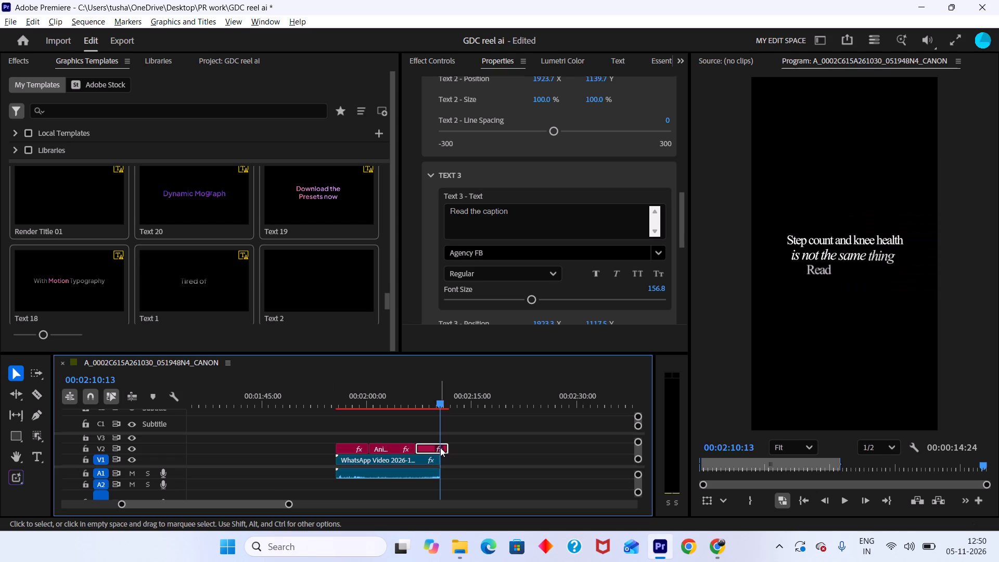
{"action": "left_click_drag", "start_coordinate": [446, 446], "coordinate": [438, 445]}
Shorten the end of the second graphic and extend the start of the third graphic back to meet it.
{"action": "left_click_drag", "start_coordinate": [440, 403], "coordinate": [415, 400]}
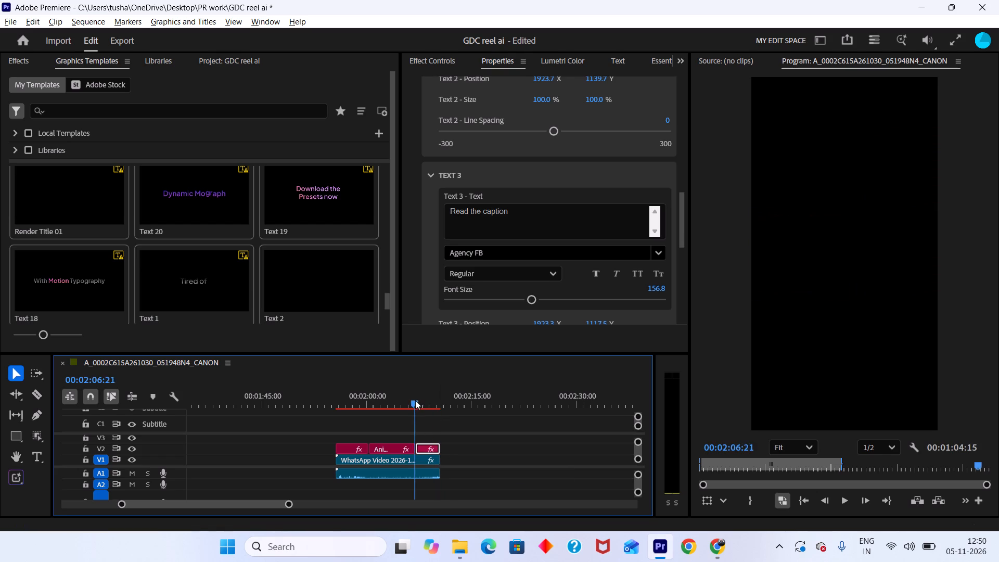
{"action": "left_click_drag", "start_coordinate": [415, 400], "coordinate": [411, 400]}
{"action": "key", "text": "space"}
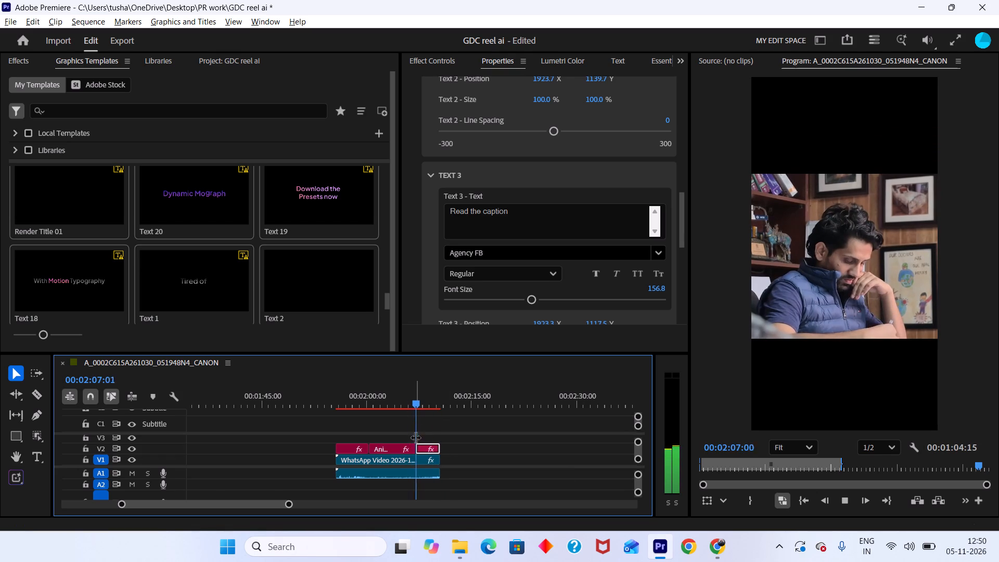
{"action": "key", "text": "space"}
{"action": "left_click_drag", "start_coordinate": [415, 449], "coordinate": [405, 449]}
{"action": "left_click_drag", "start_coordinate": [424, 449], "coordinate": [421, 449]}
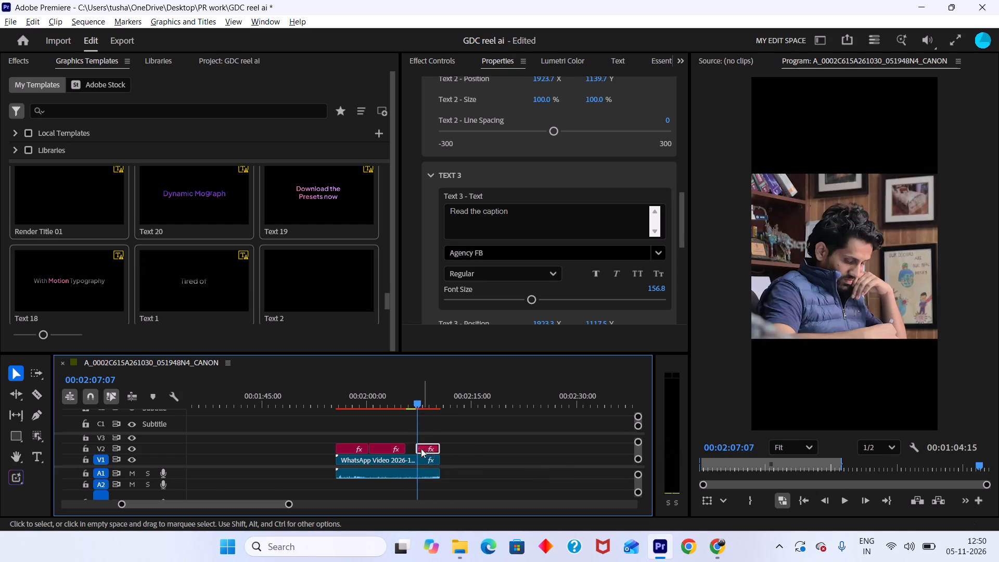
{"action": "left_click_drag", "start_coordinate": [421, 449], "coordinate": [415, 449]}
{"action": "left_click_drag", "start_coordinate": [426, 449], "coordinate": [435, 451]}
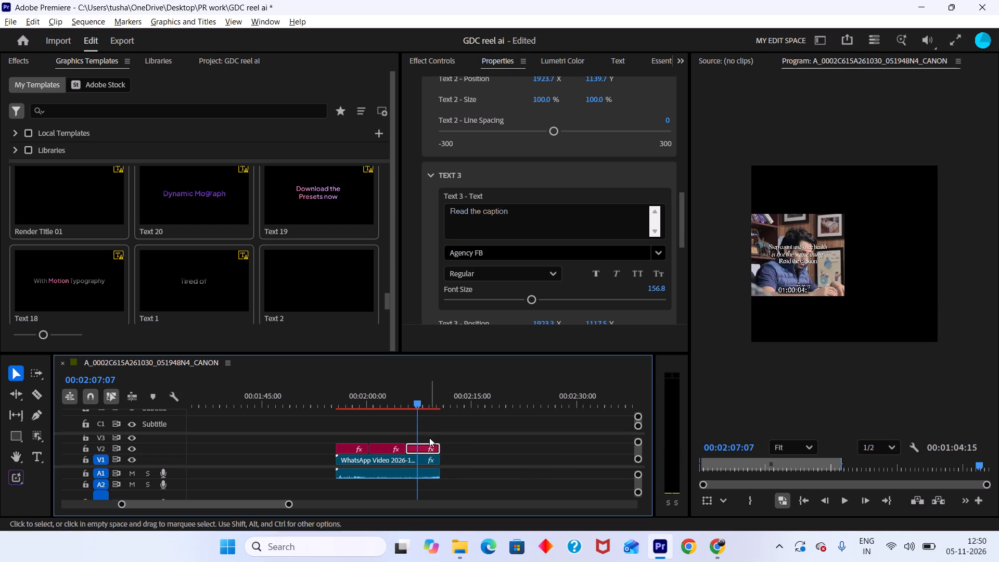
Scale the third graphic to 110 and lower it over the video by setting its vertical position to 2728.
{"action": "key", "text": "space"}
{"action": "key", "text": "space"}
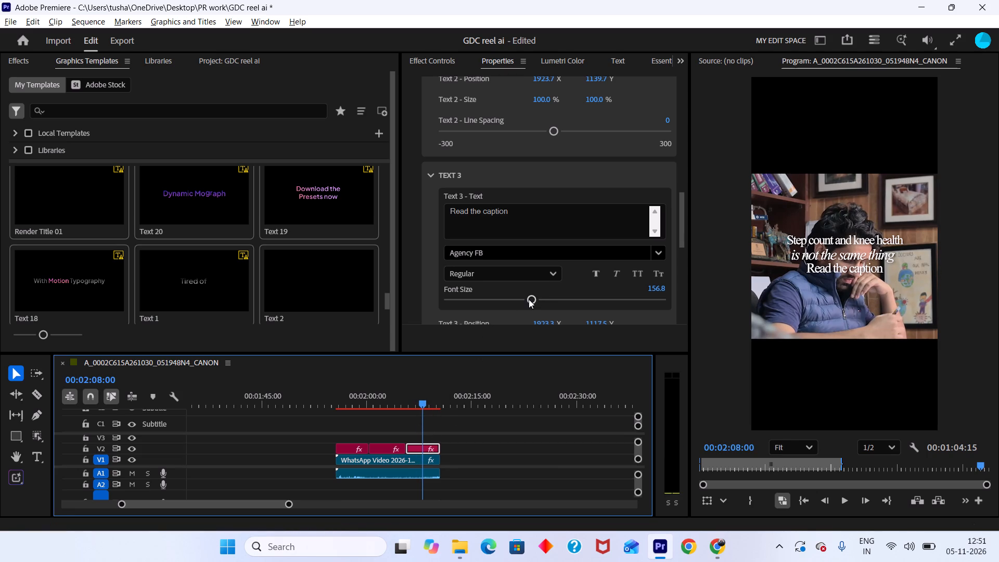
{"action": "left_click_drag", "start_coordinate": [529, 299], "coordinate": [528, 306]}
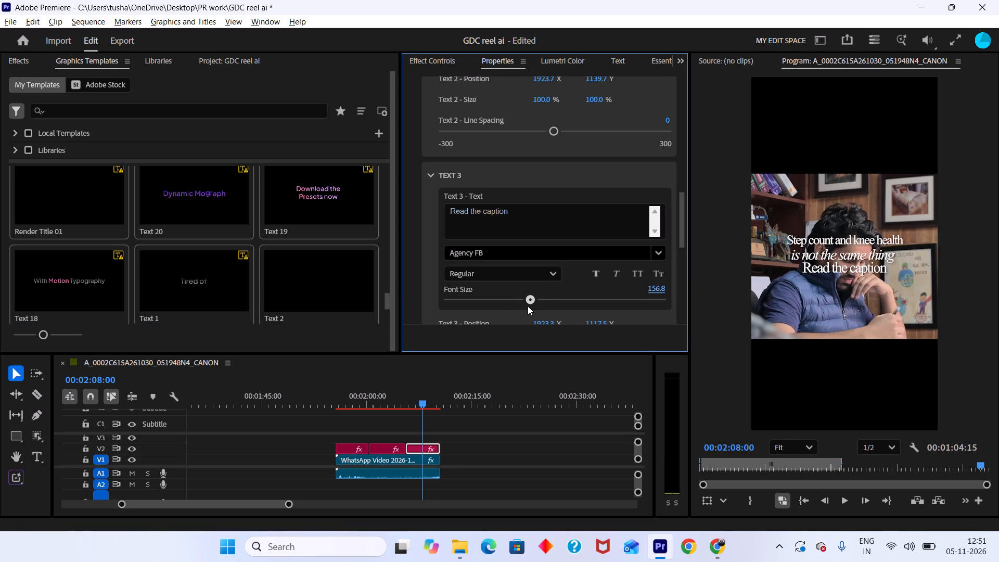
{"action": "left_click_drag", "start_coordinate": [528, 306], "coordinate": [527, 306]}
{"action": "left_click", "coordinate": [436, 66]}
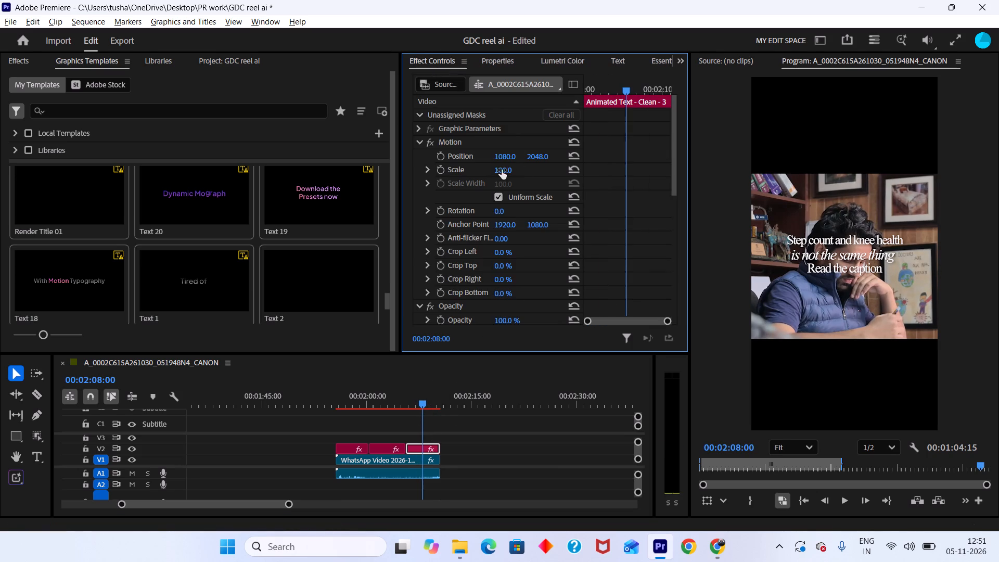
{"action": "left_click_drag", "start_coordinate": [501, 169], "coordinate": [507, 170]}
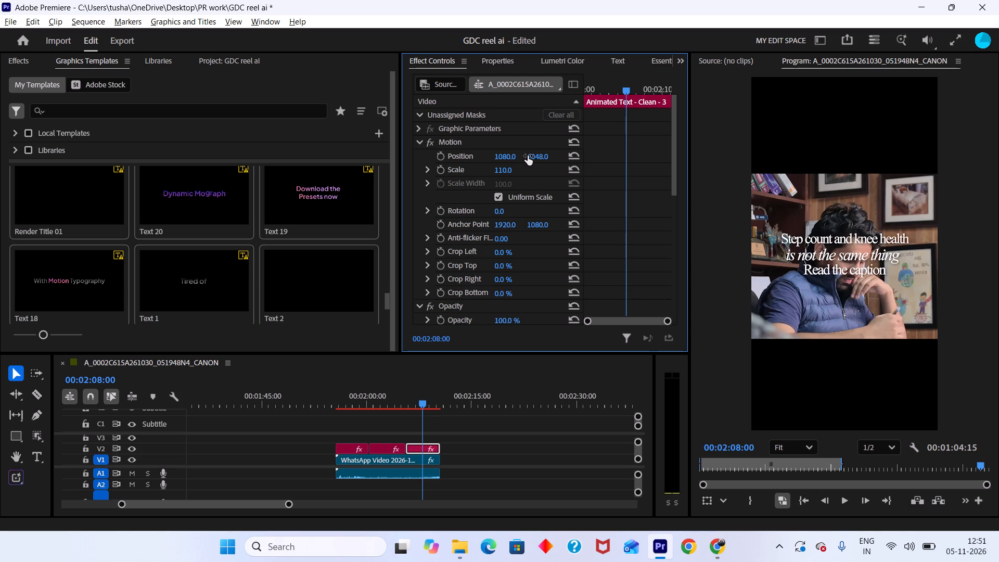
{"action": "left_click_drag", "start_coordinate": [528, 156], "coordinate": [519, 197]}
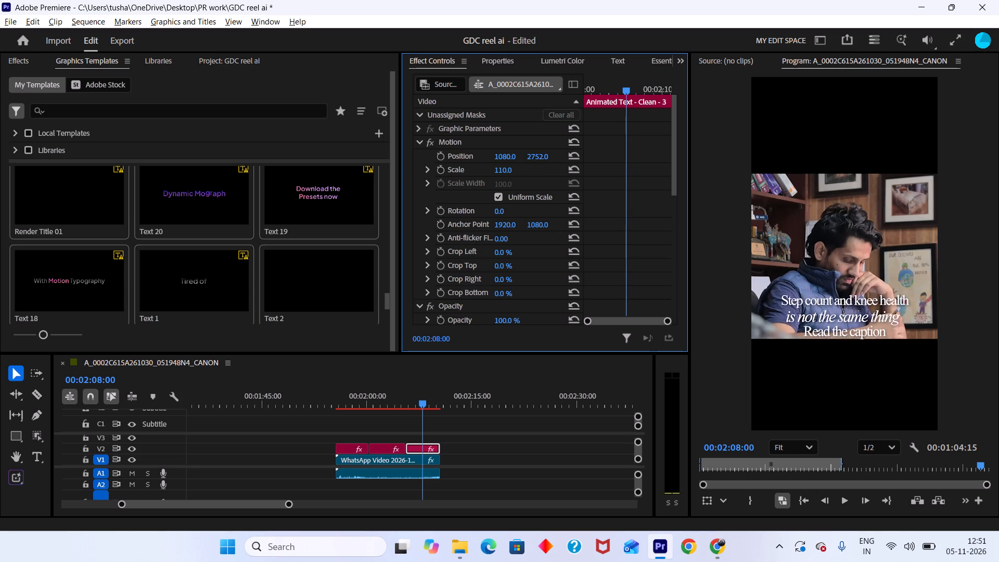
{"action": "left_click_drag", "start_coordinate": [519, 197], "coordinate": [510, 212]}
Play the third graphic, and replay the whole hook from 00:01:54:05 to review all three graphics.
{"action": "key", "text": "space"}
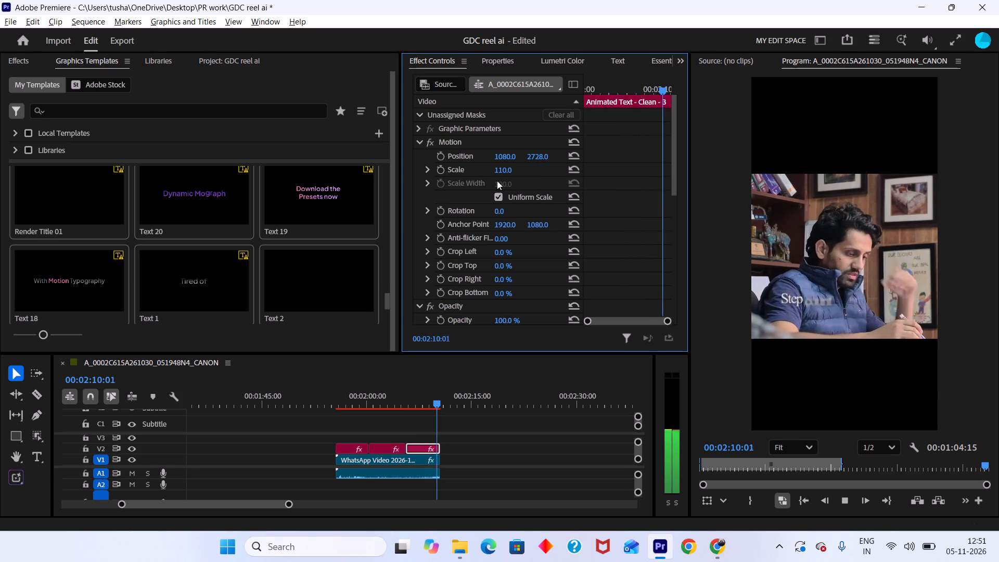
{"action": "left_click_drag", "start_coordinate": [436, 399], "coordinate": [327, 403]}
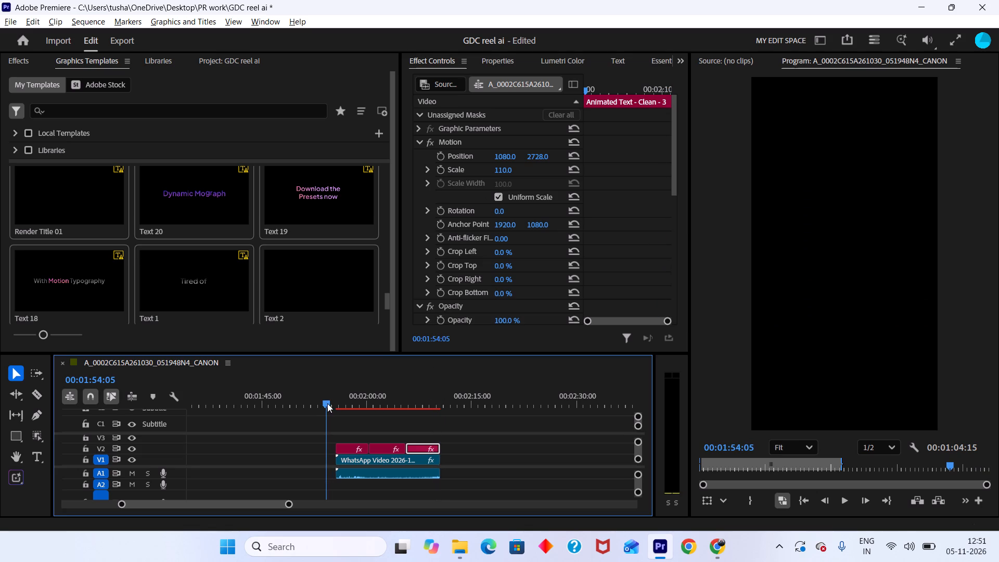
{"action": "left_click_drag", "start_coordinate": [327, 403], "coordinate": [327, 403]}
{"action": "key", "text": "space"}
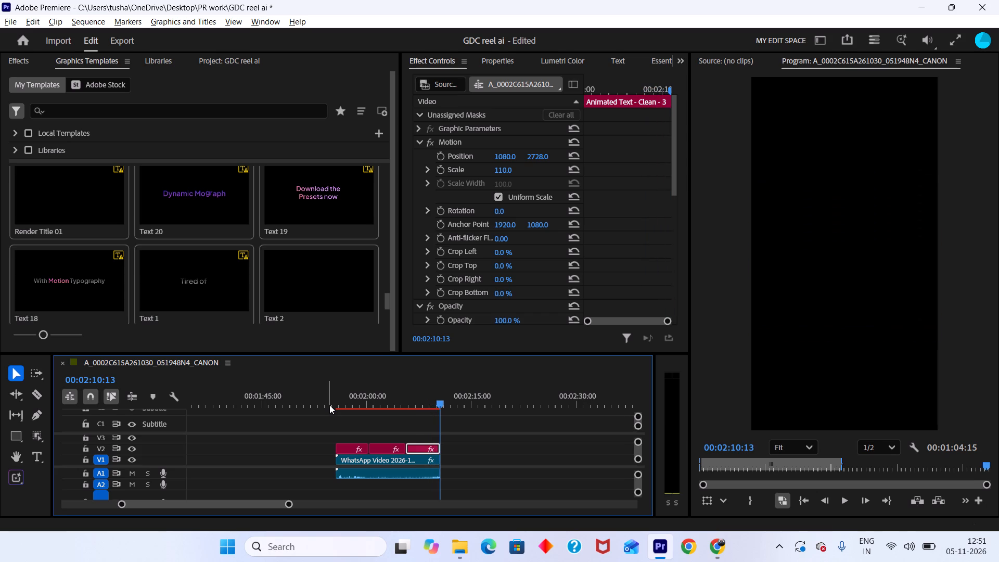
Mark the hook's range with an in point at 00:01:55:14 and an out point at 00:02:10:11, saving the project.
{"action": "key", "text": "ctrl+s"}
{"action": "left_click_drag", "start_coordinate": [379, 398], "coordinate": [338, 393]}
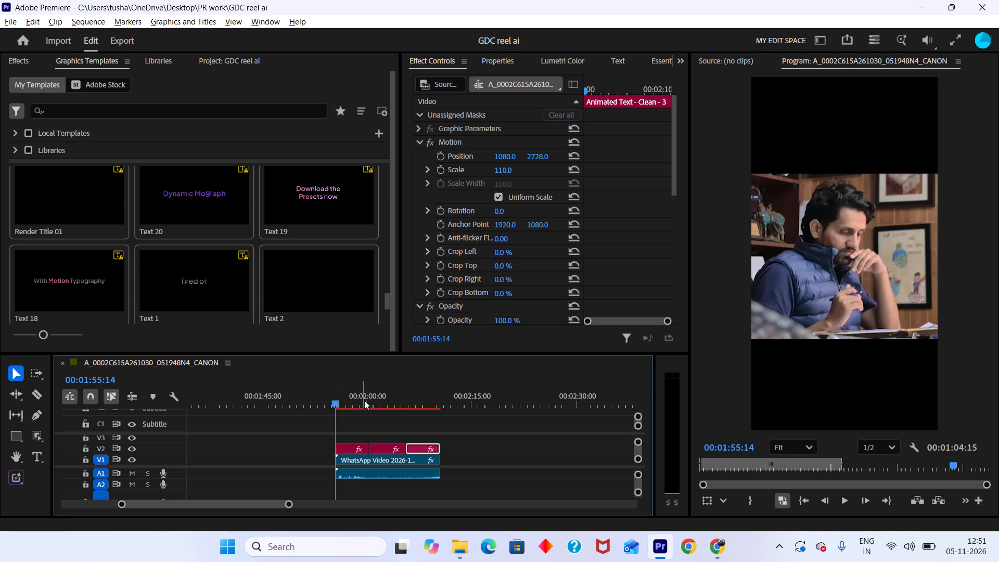
{"action": "key", "text": "i"}
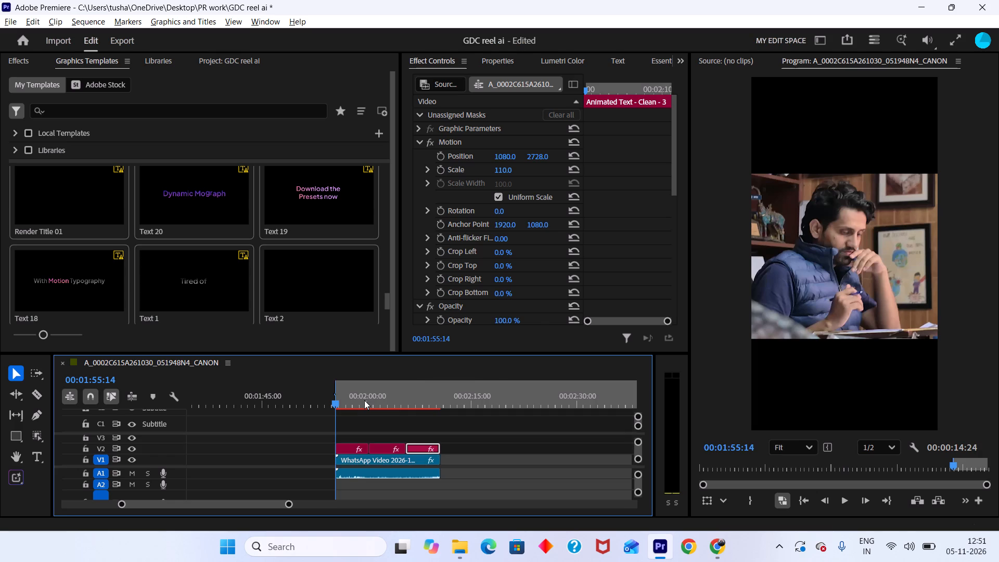
{"action": "right_click", "coordinate": [365, 403]}
{"action": "left_click_drag", "start_coordinate": [386, 406], "coordinate": [440, 408]}
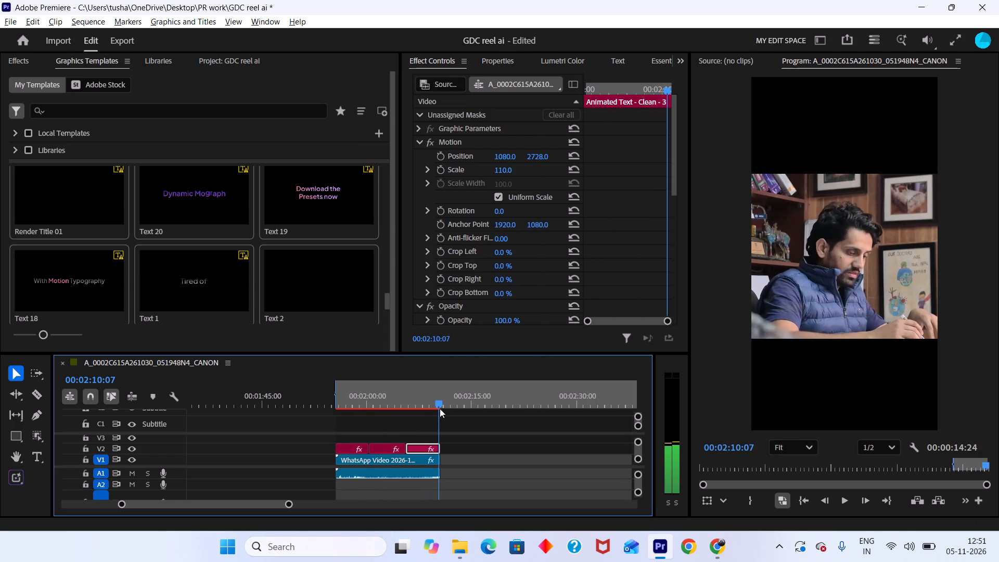
{"action": "left_click_drag", "start_coordinate": [440, 408], "coordinate": [441, 410]}
{"action": "key", "text": "o"}
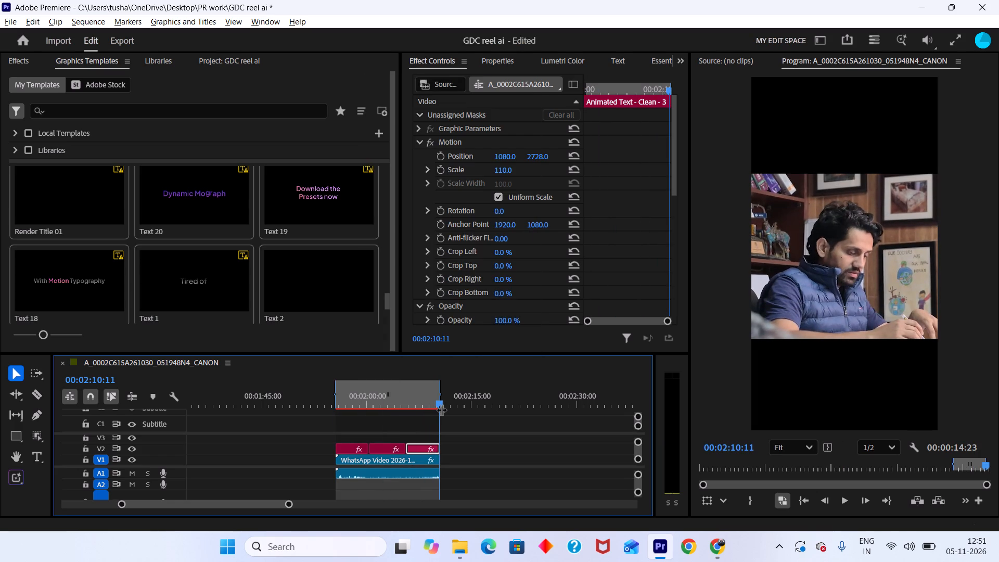
{"action": "key", "text": "ctrl+s"}
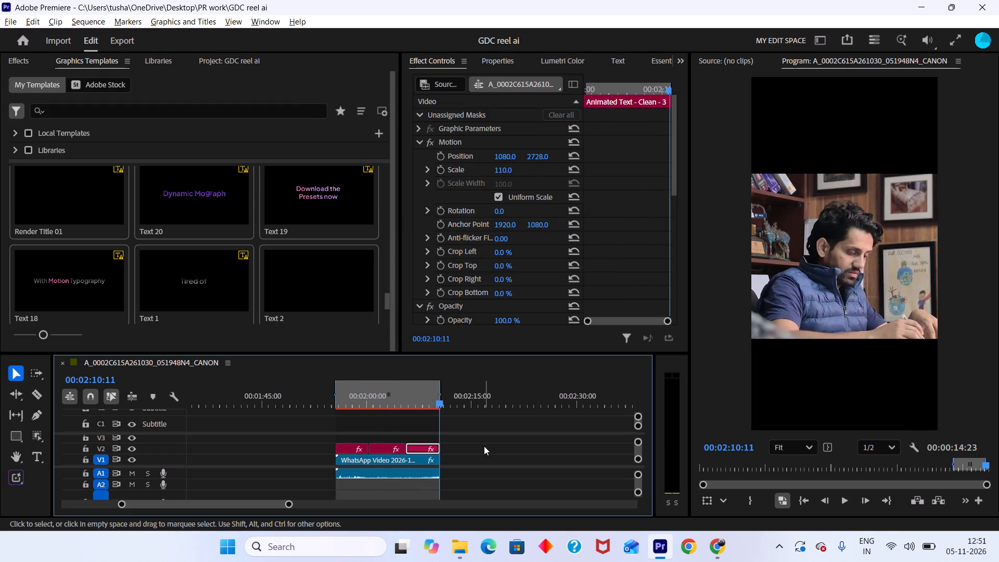
Apply automatic Basic Correction in Lumetri Color to the WhatsApp video clip.
{"action": "scroll", "coordinate": [484, 446], "scroll_direction": "down", "scroll_amount": 1}
{"action": "scroll", "coordinate": [484, 446], "scroll_direction": "up", "scroll_amount": 1}
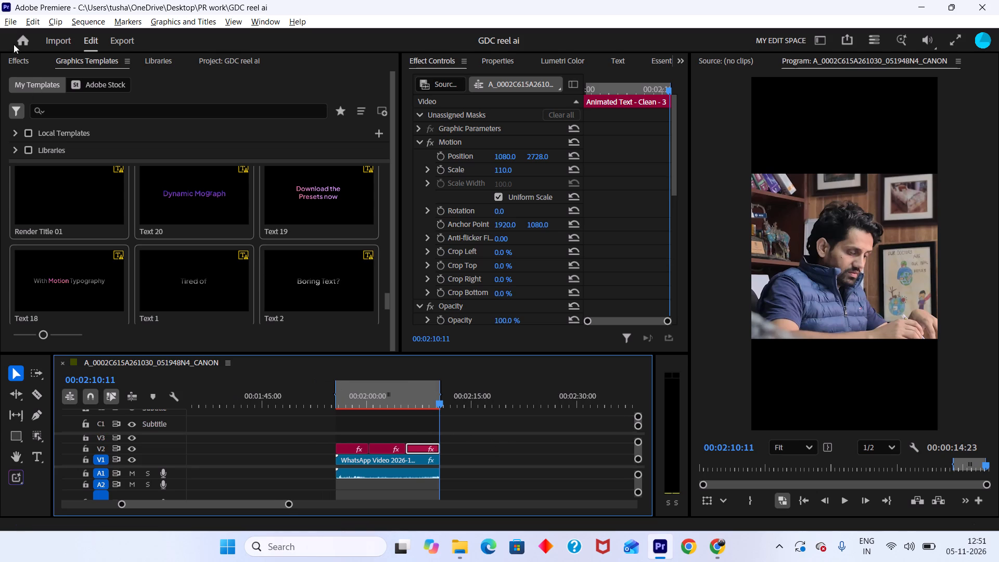
{"action": "left_click", "coordinate": [368, 456]}
{"action": "left_click_drag", "start_coordinate": [414, 407], "coordinate": [400, 402]}
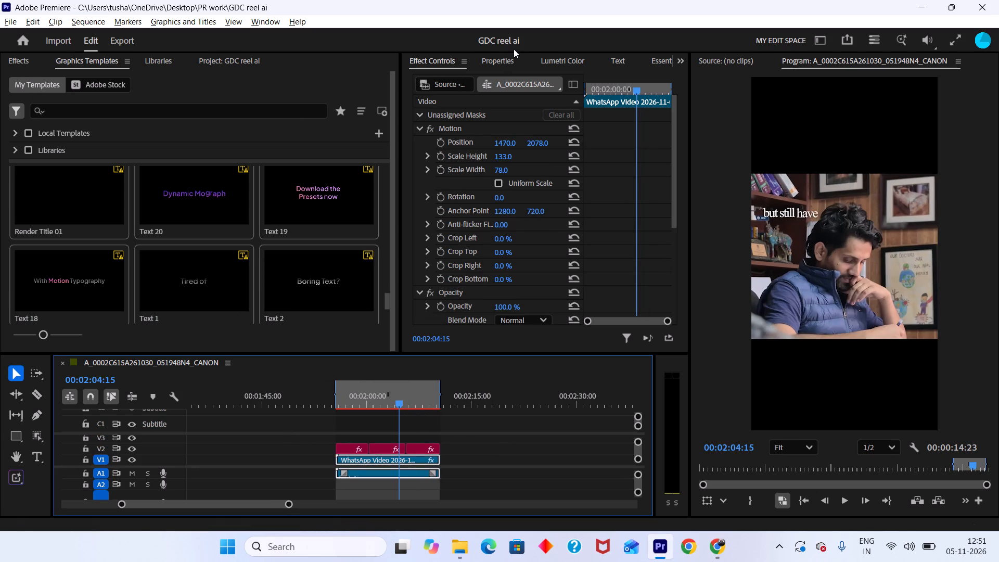
{"action": "left_click", "coordinate": [579, 60]}
{"action": "left_click", "coordinate": [593, 212]}
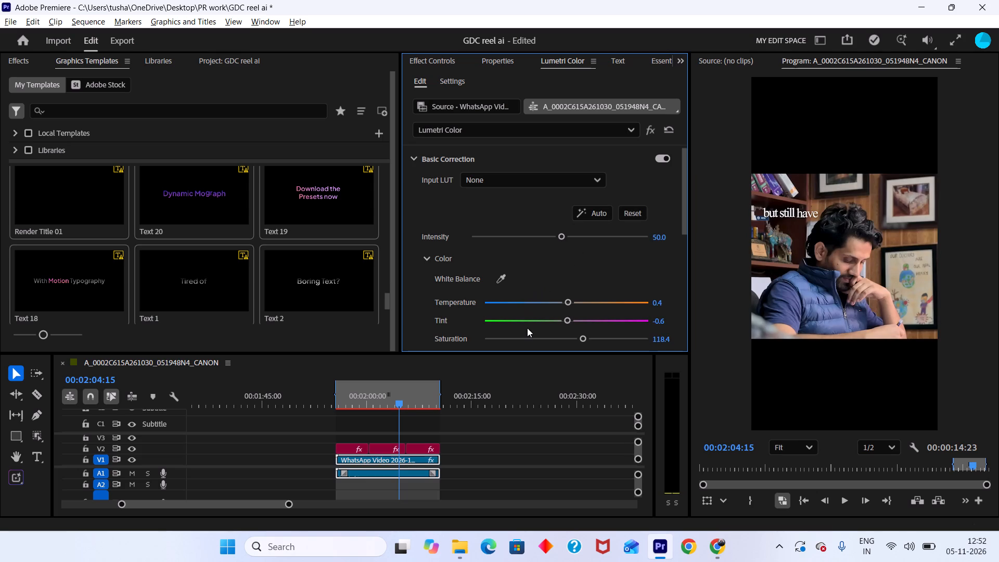
Set the WhatsApp video clip's Lumetri Temperature to -2.0 and Saturation to 102.
{"action": "scroll", "coordinate": [527, 328], "scroll_direction": "down", "scroll_amount": 2}
{"action": "left_click", "coordinate": [567, 274]}
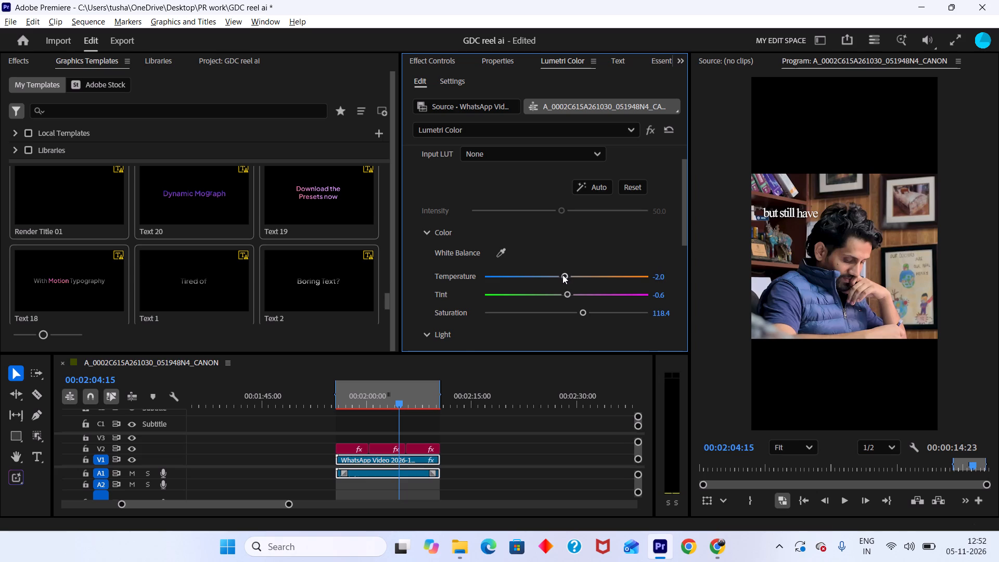
{"action": "scroll", "coordinate": [547, 314], "scroll_direction": "down", "scroll_amount": 3}
{"action": "left_click", "coordinate": [654, 276]}
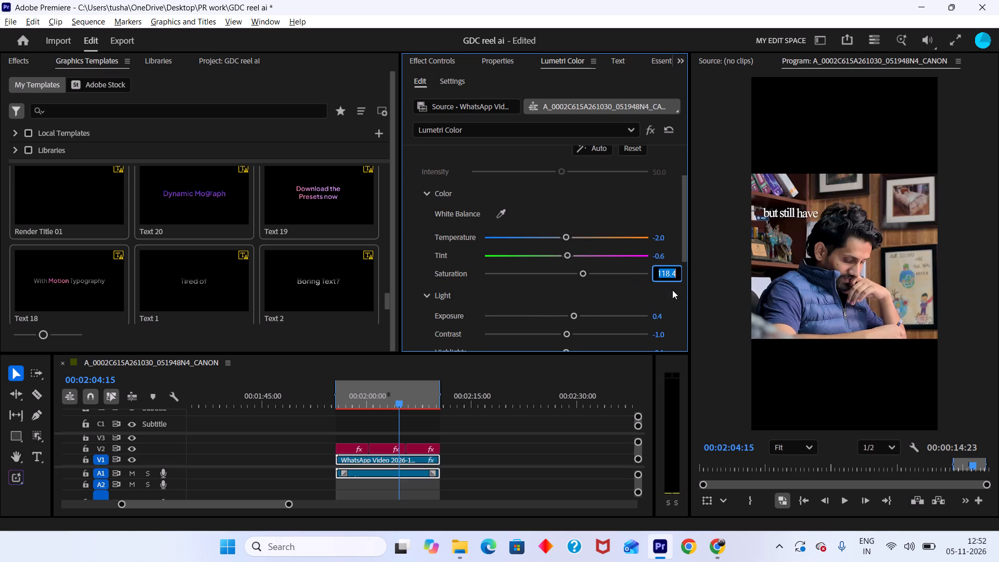
{"action": "type", "text": "102"}
{"action": "key", "text": "Return"}
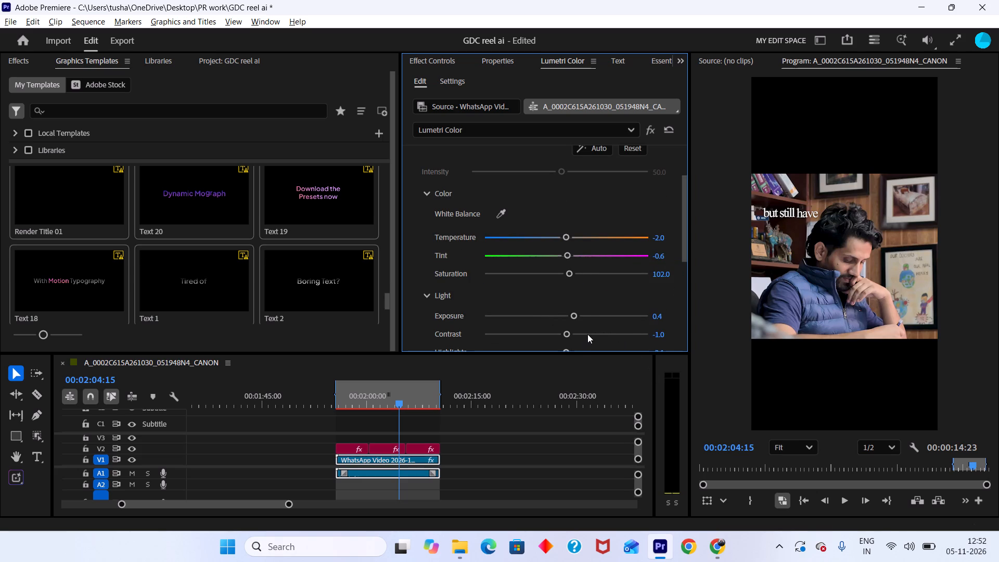
Set the WhatsApp video clip's Lumetri Contrast to 12.3 and play a moment to check the look.
{"action": "left_click_drag", "start_coordinate": [570, 335], "coordinate": [581, 341]}
{"action": "left_click_drag", "start_coordinate": [581, 341], "coordinate": [575, 340]}
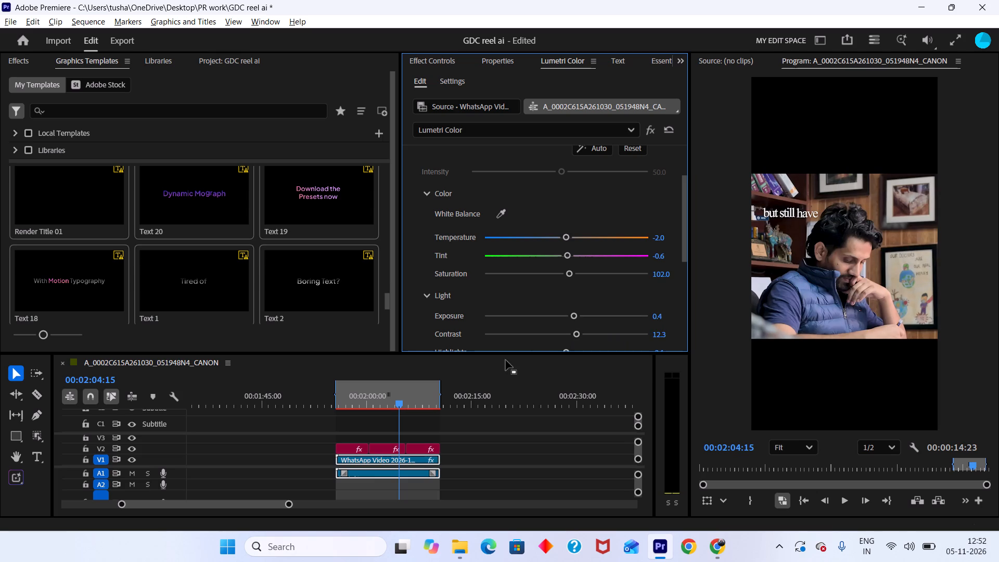
{"action": "key", "text": "space"}
{"action": "key", "text": "space"}
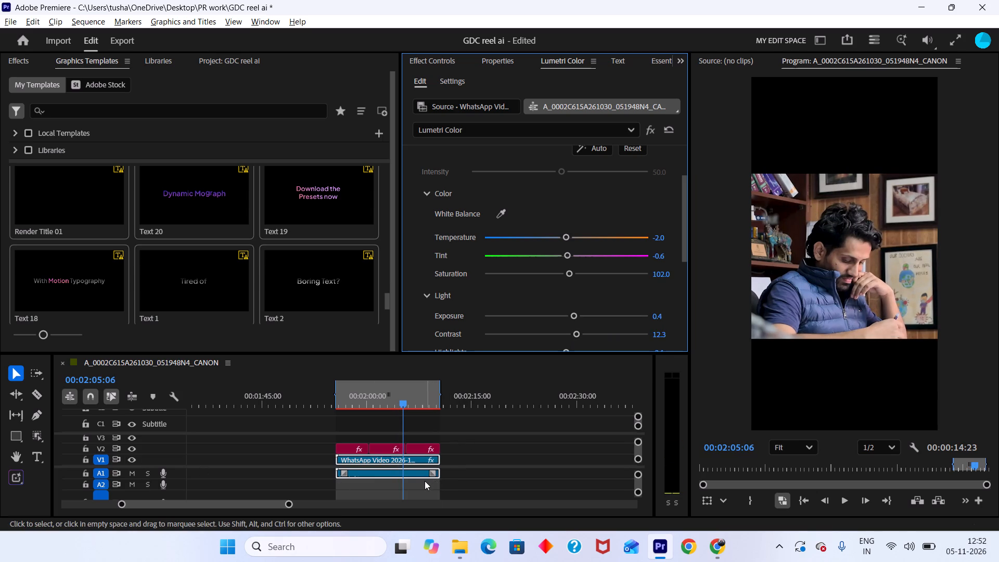
Unlink the WhatsApp video's audio from its picture and delete the audio clip from track A1.
{"action": "key", "text": "ctrl+l"}
{"action": "left_click", "coordinate": [426, 482]}
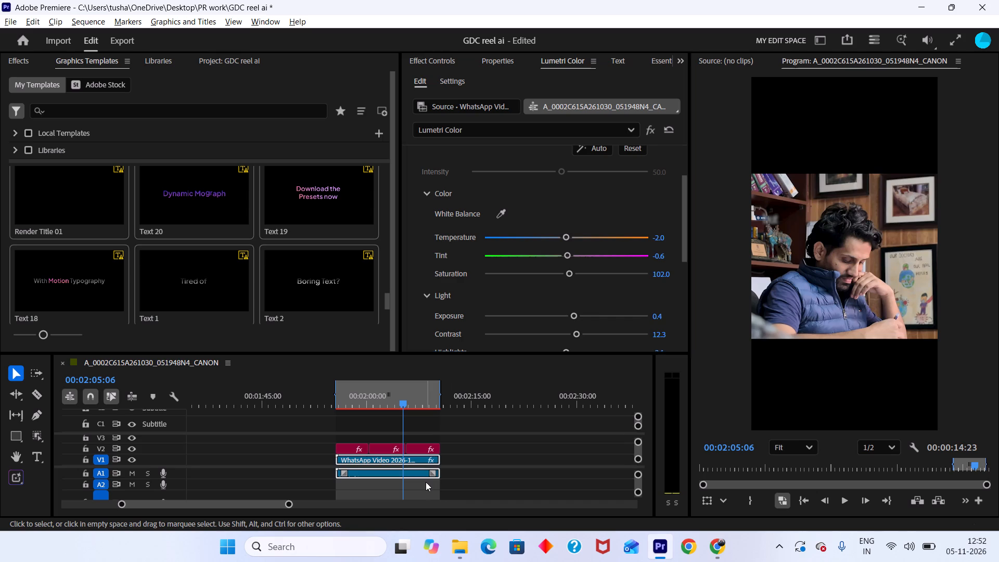
{"action": "left_click", "coordinate": [418, 461]}
{"action": "key", "text": "ctrl+l"}
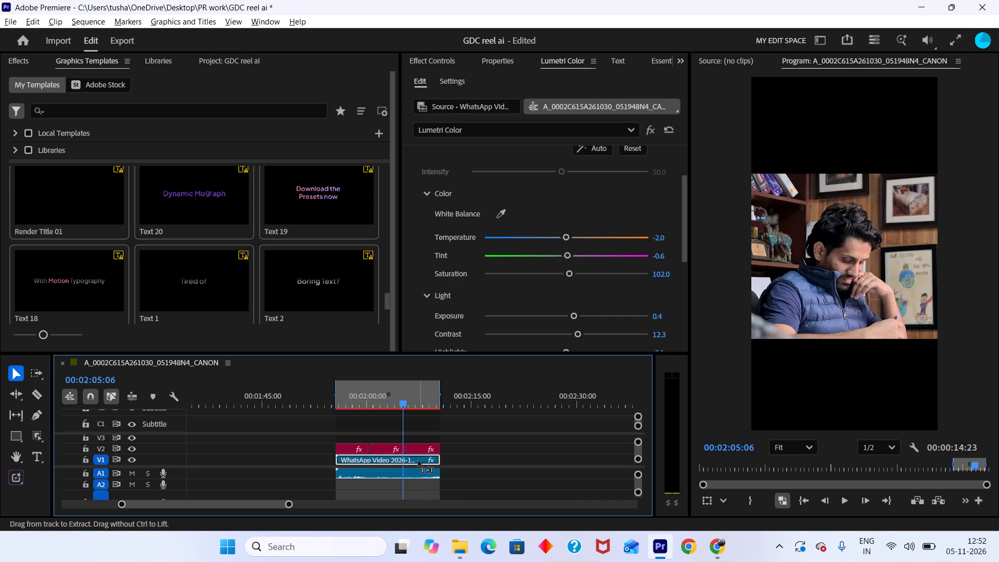
{"action": "left_click", "coordinate": [415, 476]}
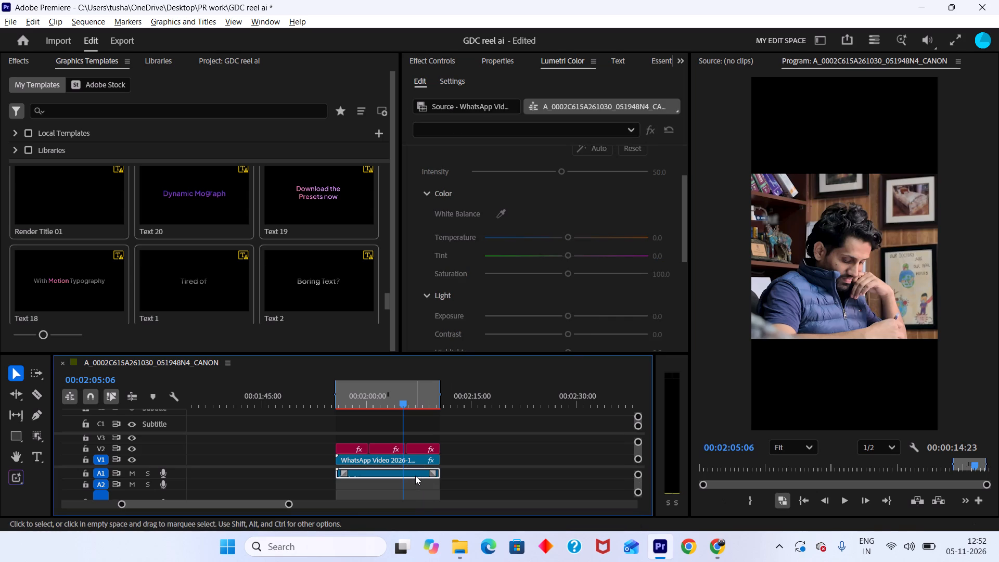
{"action": "key", "text": "Delete"}
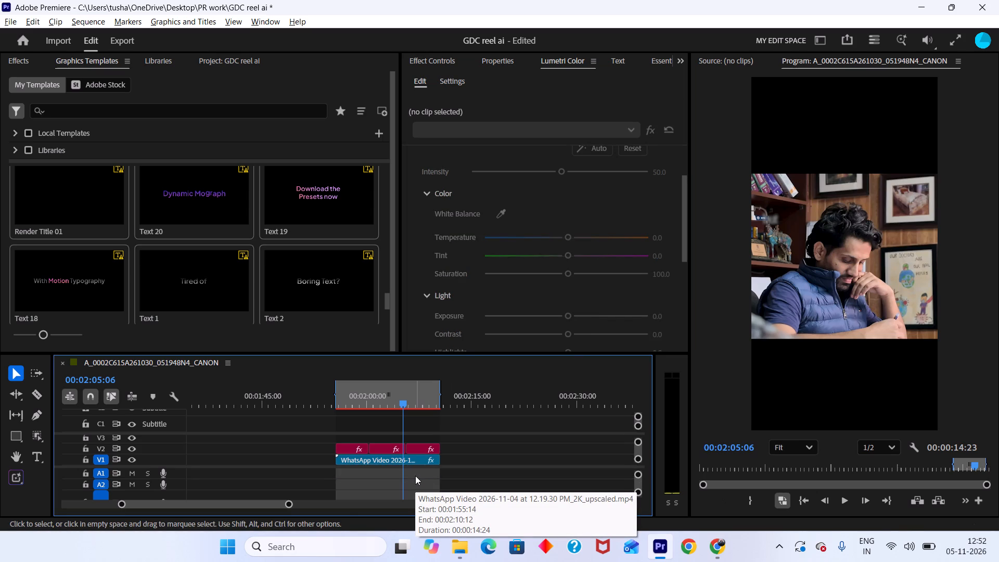
Select all remaining clips in the sequence and save the project.
{"action": "key", "text": "ctrl+a"}
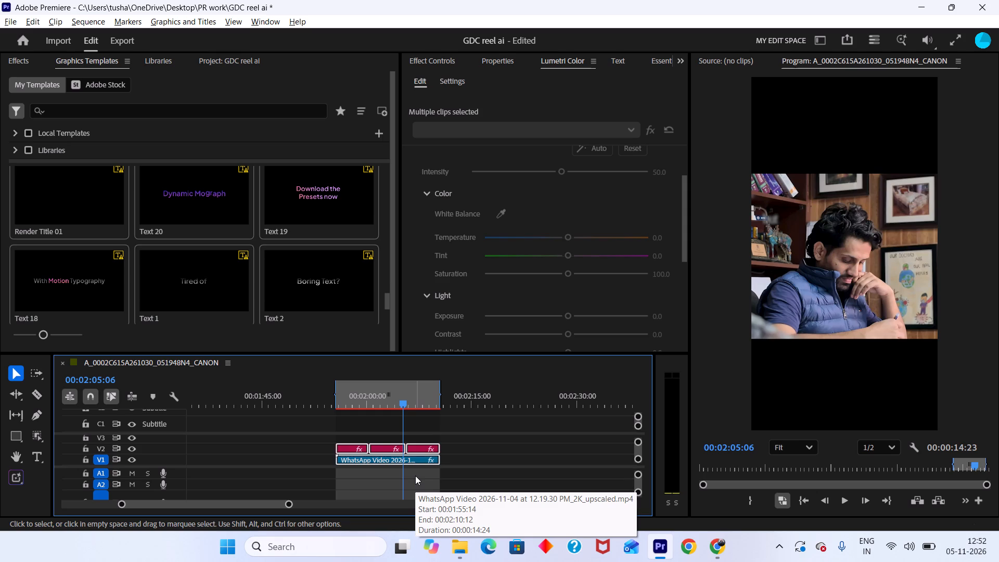
{"action": "key", "text": "ctrl+s"}
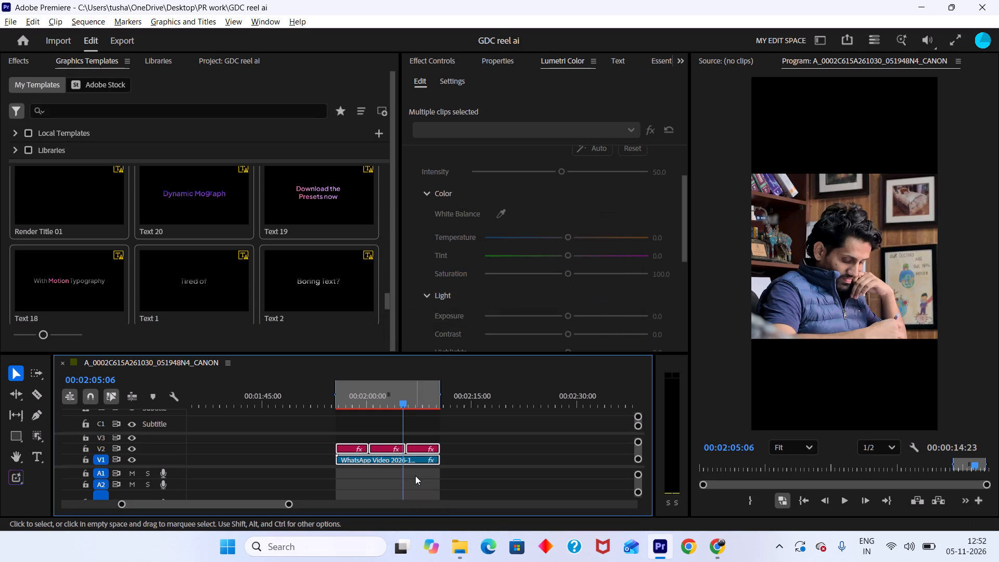
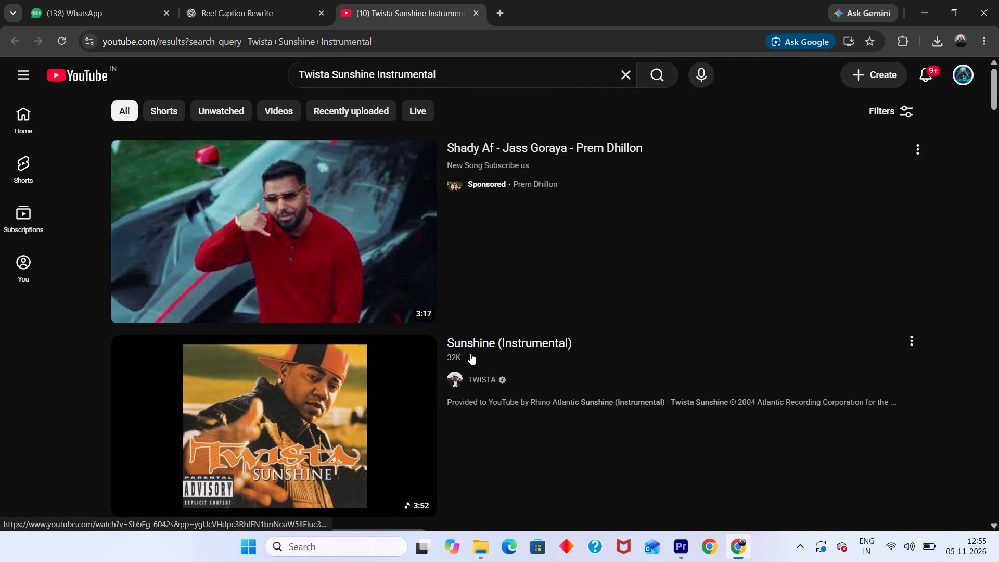
Open TWISTA's Sunshine (Instrumental) video from the YouTube search results.
{"action": "left_click", "coordinate": [300, 450]}
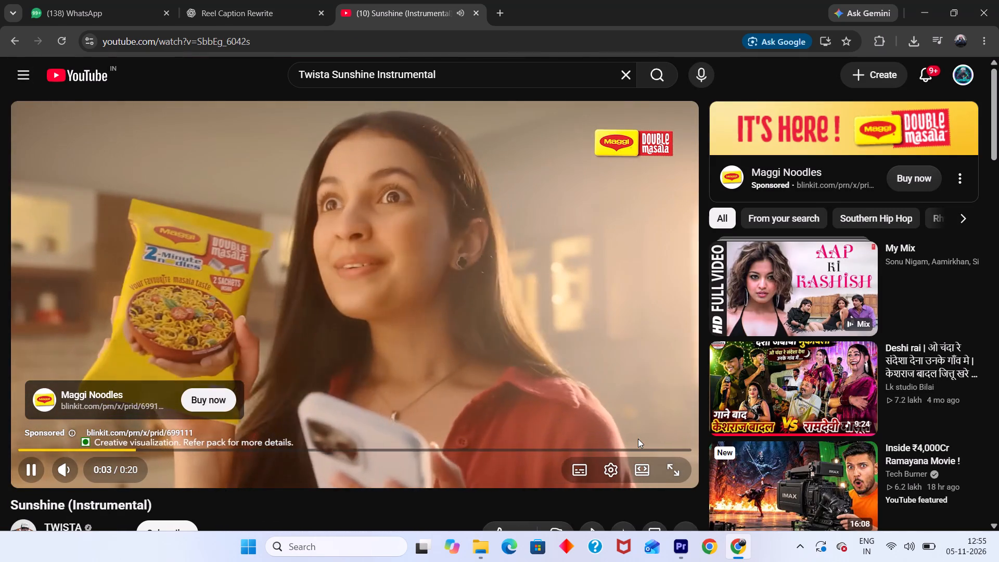
{"action": "scroll", "coordinate": [638, 439], "scroll_direction": "down", "scroll_amount": 5}
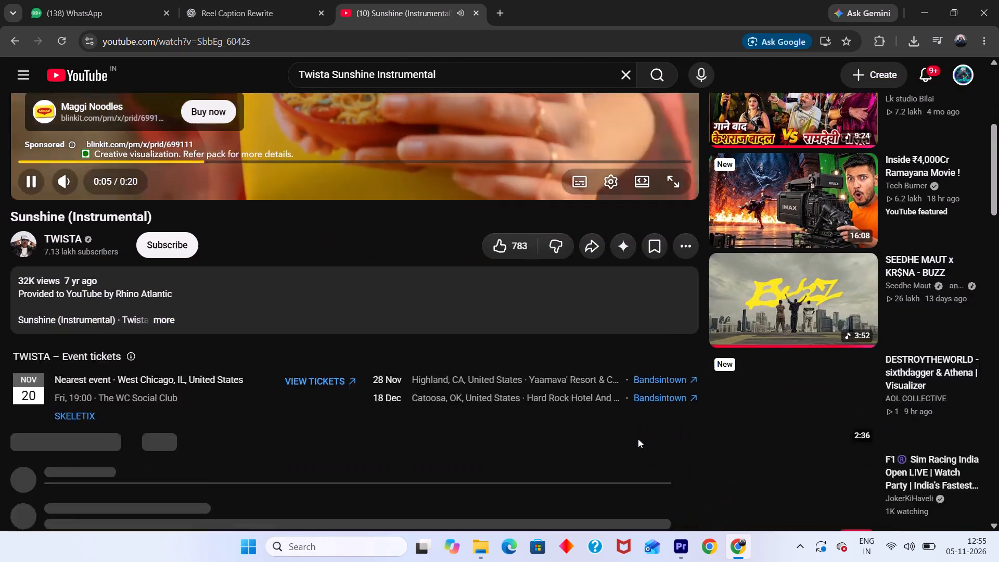
{"action": "scroll", "coordinate": [638, 439], "scroll_direction": "up", "scroll_amount": 7}
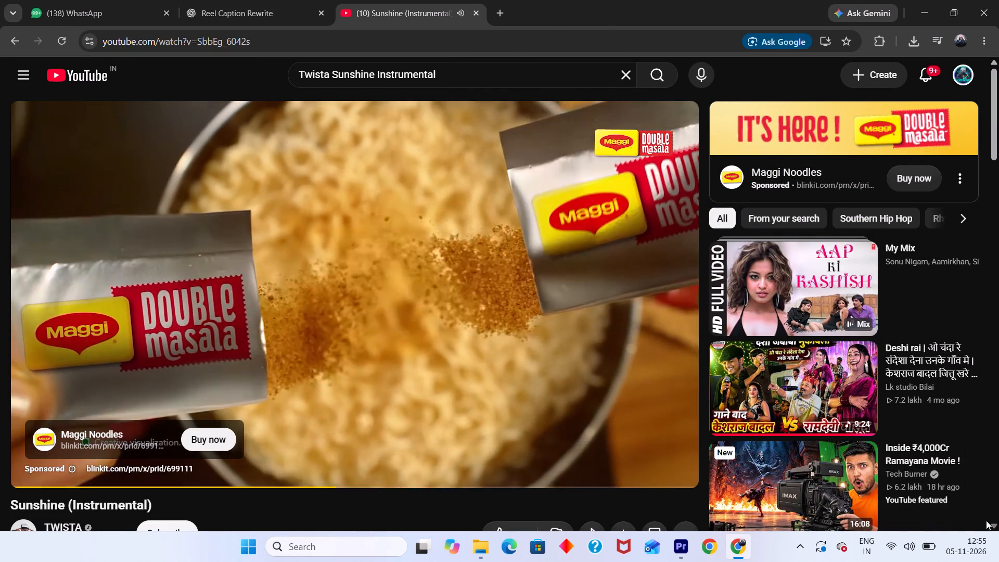
Turn the system volume up to the maximum of 100 for listening to the track.
{"action": "left_click", "coordinate": [905, 543]}
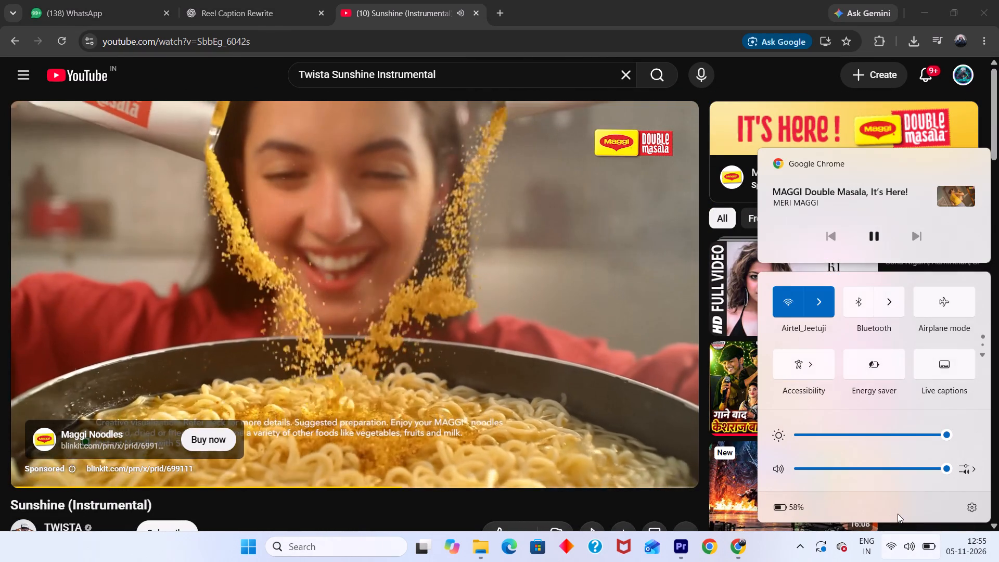
{"action": "left_click_drag", "start_coordinate": [918, 466], "coordinate": [998, 487]}
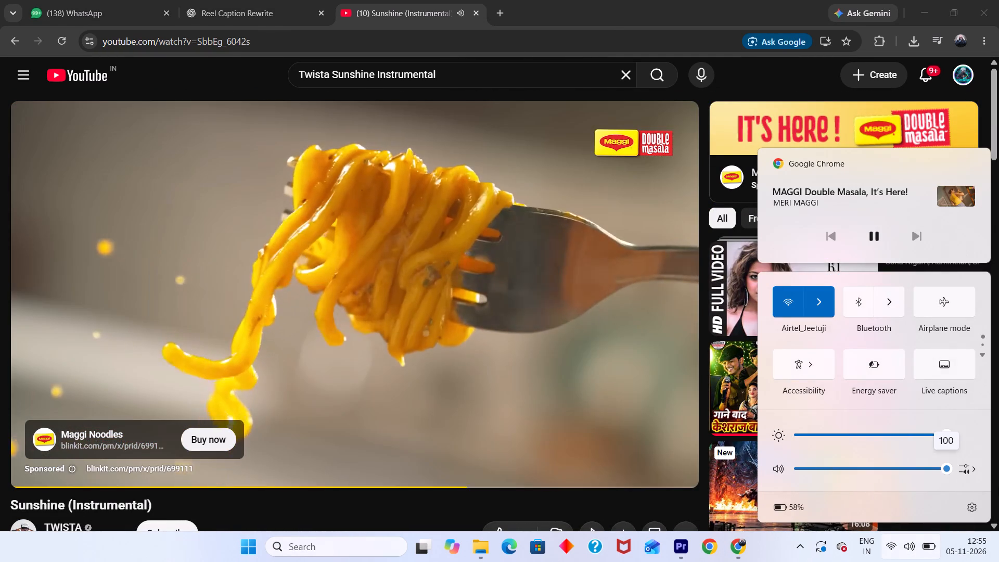
{"action": "left_click_drag", "start_coordinate": [998, 487], "coordinate": [997, 486]}
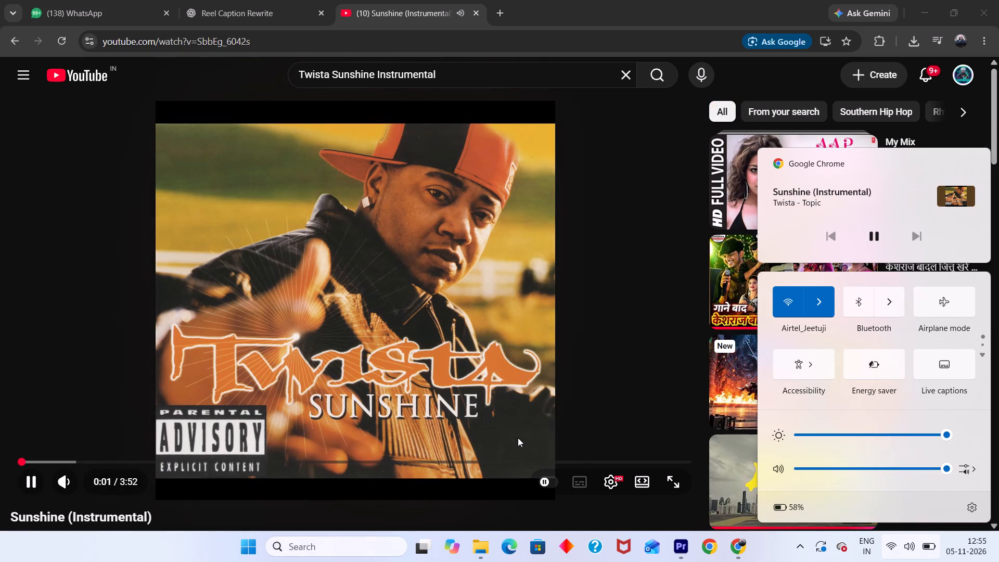
{"action": "key", "text": "Right"}
{"action": "key", "text": "Right"}
{"action": "key", "text": "Right"}
{"action": "key", "text": "Right"}
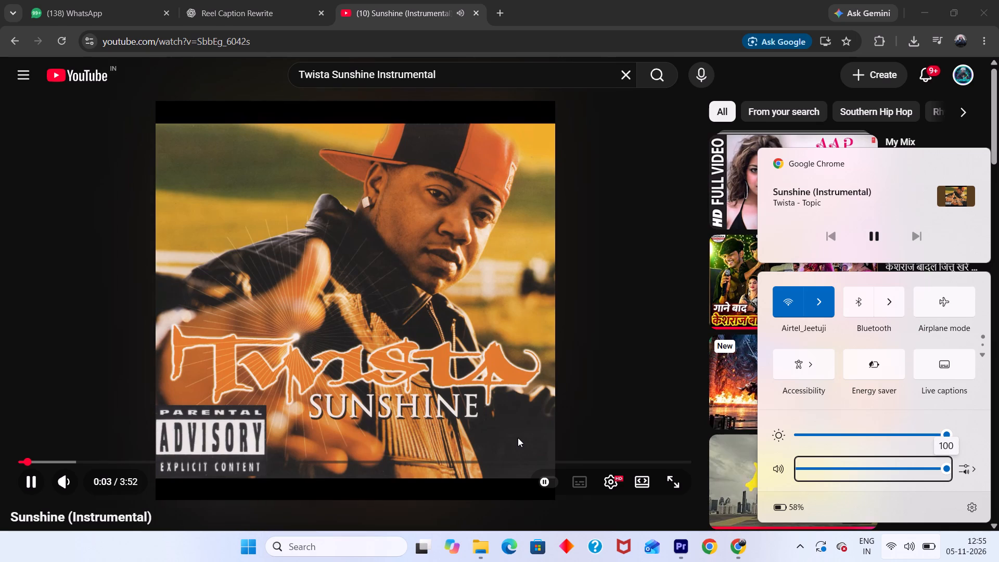
Preview Sunshine (Instrumental) by skipping ahead through several points in its first minute, and pause playback.
{"action": "left_click", "coordinate": [62, 459]}
{"action": "left_click", "coordinate": [108, 462]}
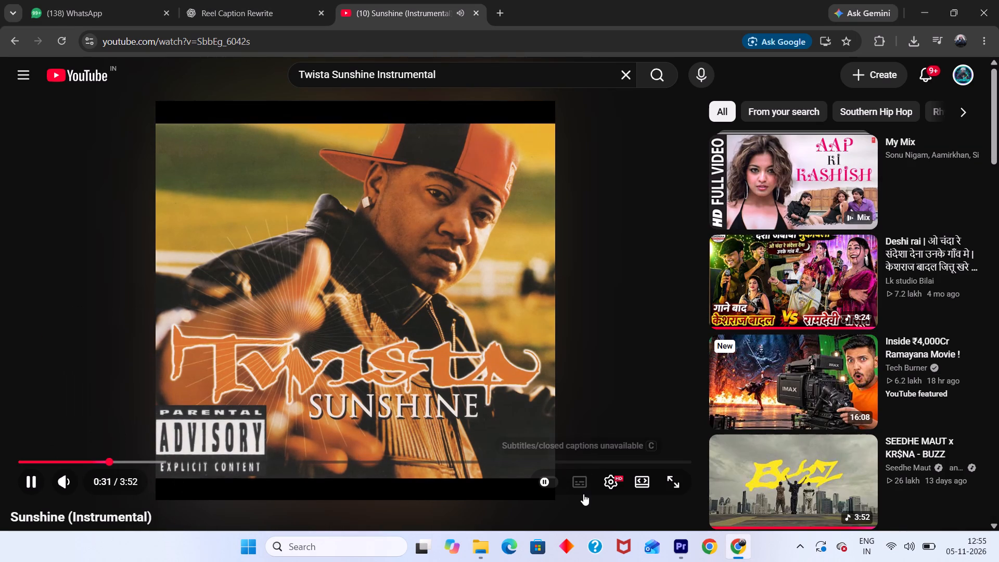
{"action": "left_click", "coordinate": [138, 462]}
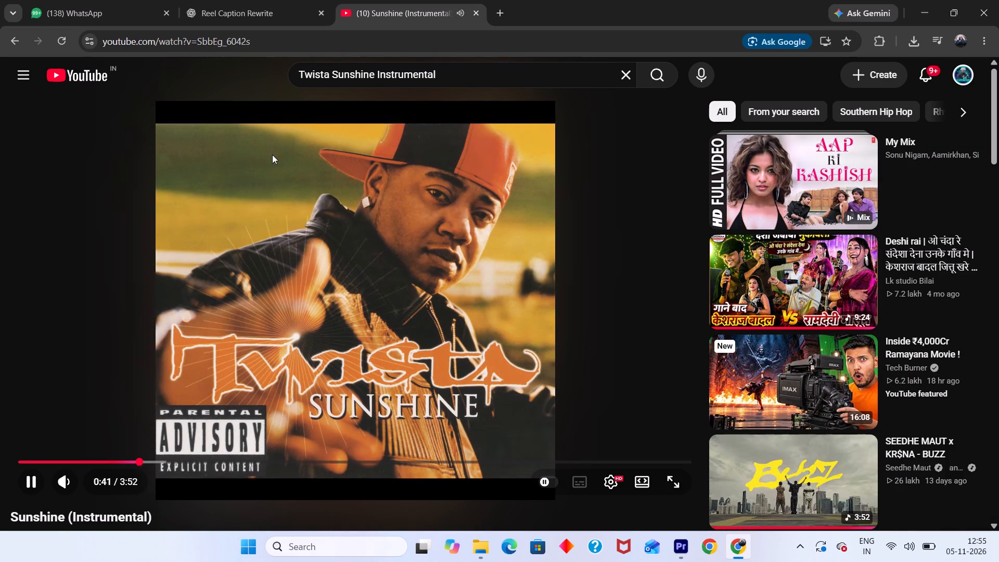
{"action": "left_click", "coordinate": [187, 463]}
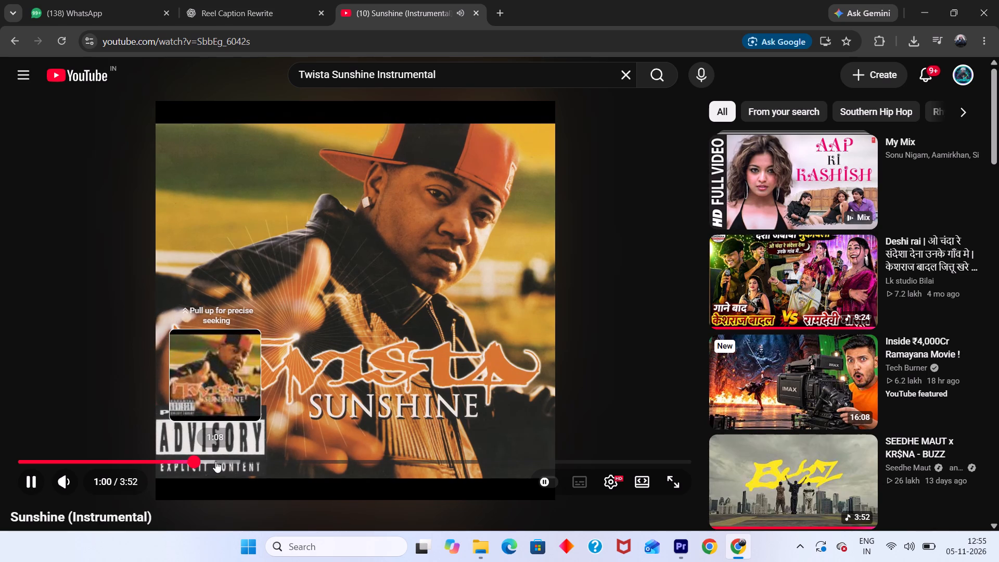
{"action": "left_click", "coordinate": [410, 366]}
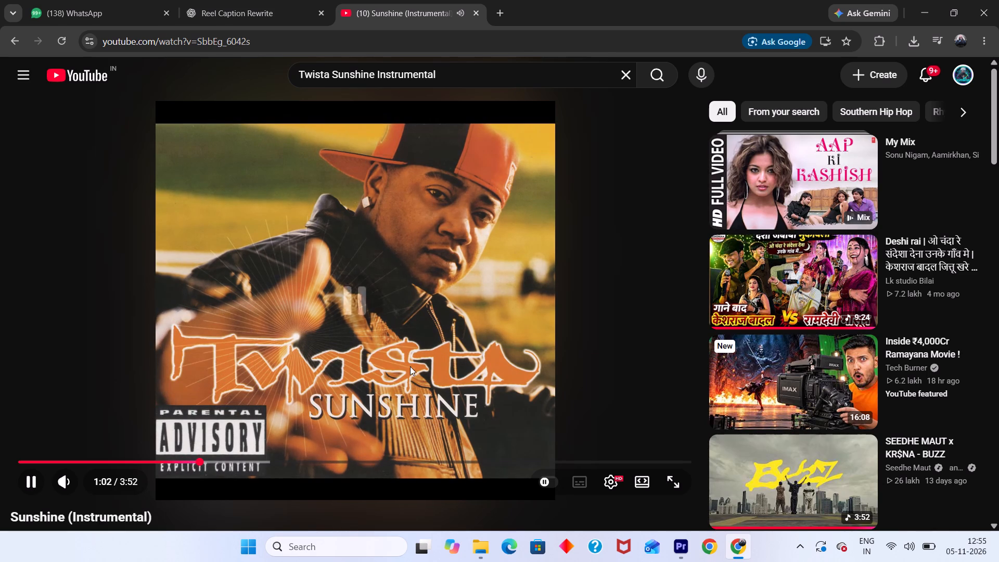
{"action": "scroll", "coordinate": [542, 502], "scroll_direction": "down", "scroll_amount": 3}
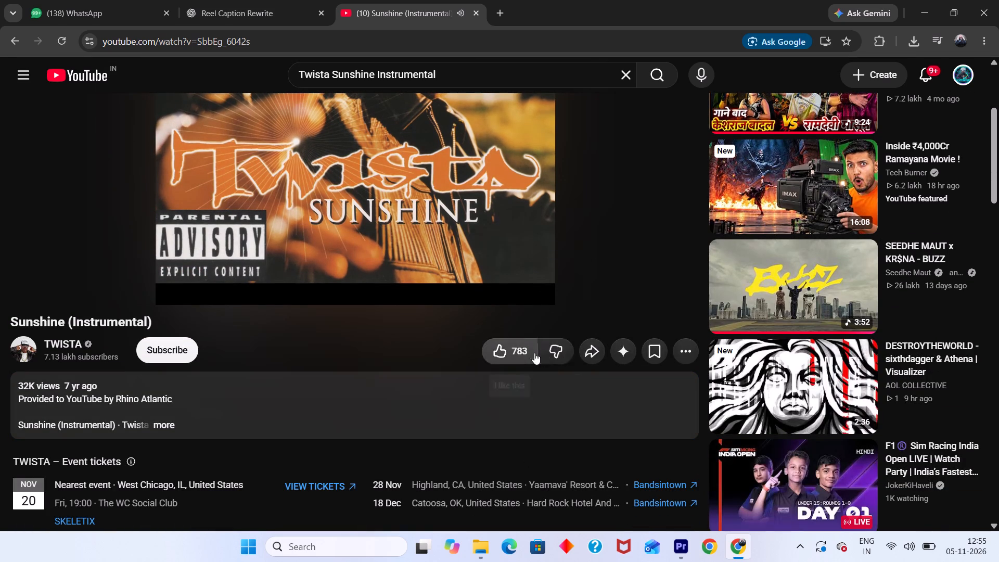
Copy the share link of the Sunshine (Instrumental) YouTube video.
{"action": "left_click", "coordinate": [597, 356]}
{"action": "double_click", "coordinate": [605, 361]}
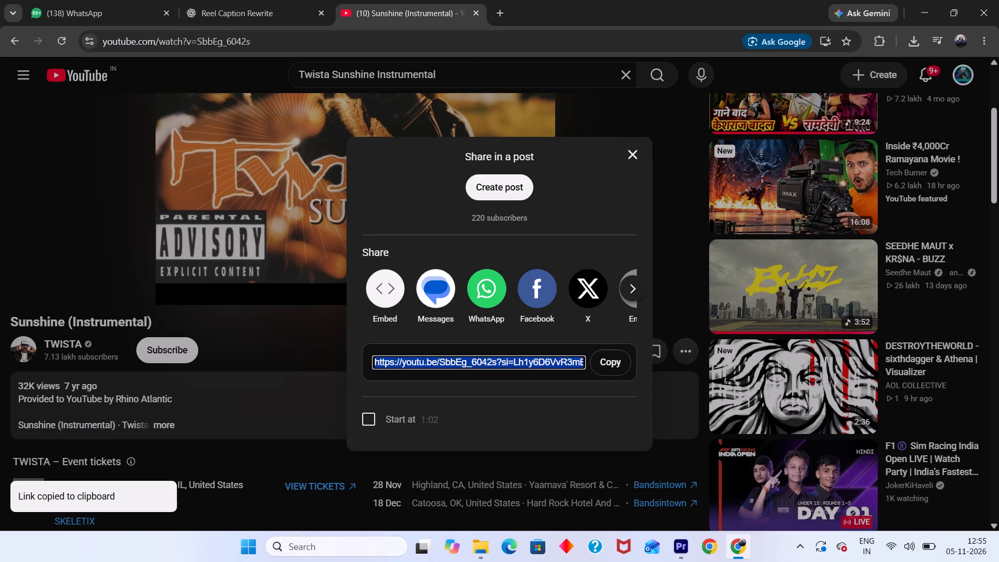
Search for "yt to mp3" in a new browser tab and open the YTMP3 converter site.
{"action": "left_click", "coordinate": [504, 10]}
{"action": "left_click", "coordinate": [416, 280]}
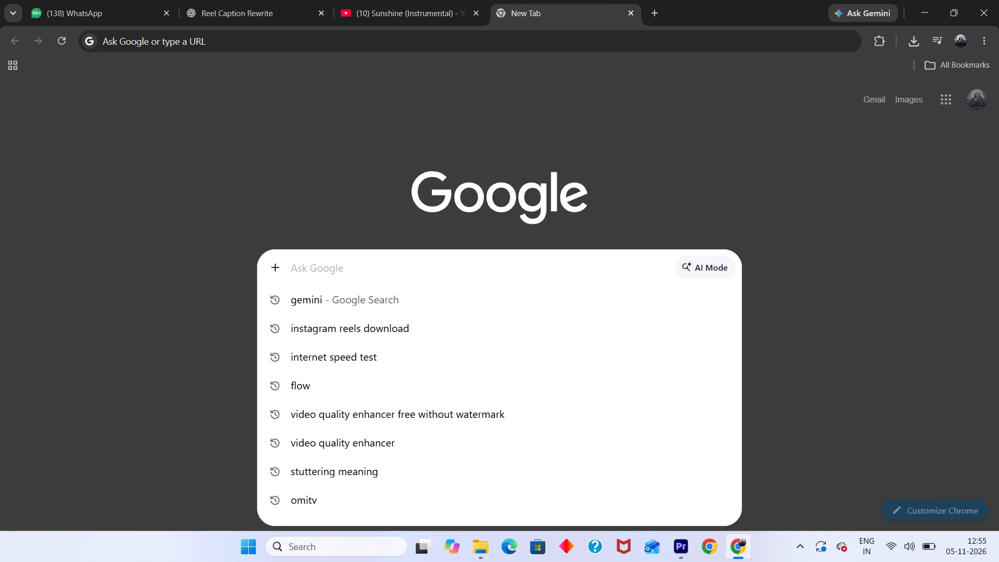
{"action": "type", "text": "yt to mp3\\"}
{"action": "key", "text": "Return"}
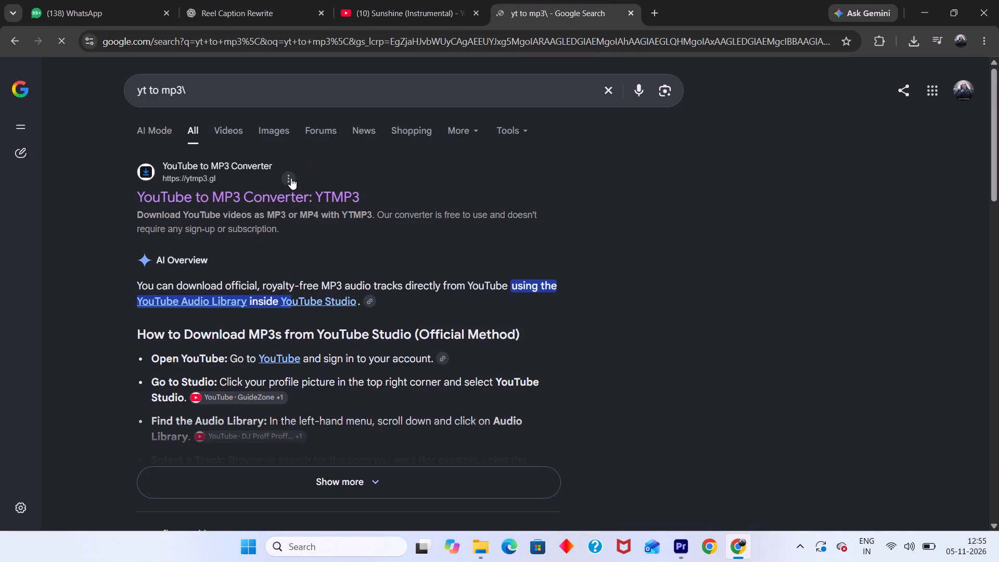
{"action": "left_click", "coordinate": [291, 178]}
{"action": "left_click", "coordinate": [298, 188]}
{"action": "left_click", "coordinate": [309, 199]}
Convert the copied Sunshine (Instrumental) link to MP3 and download the file.
{"action": "left_click", "coordinate": [374, 189]}
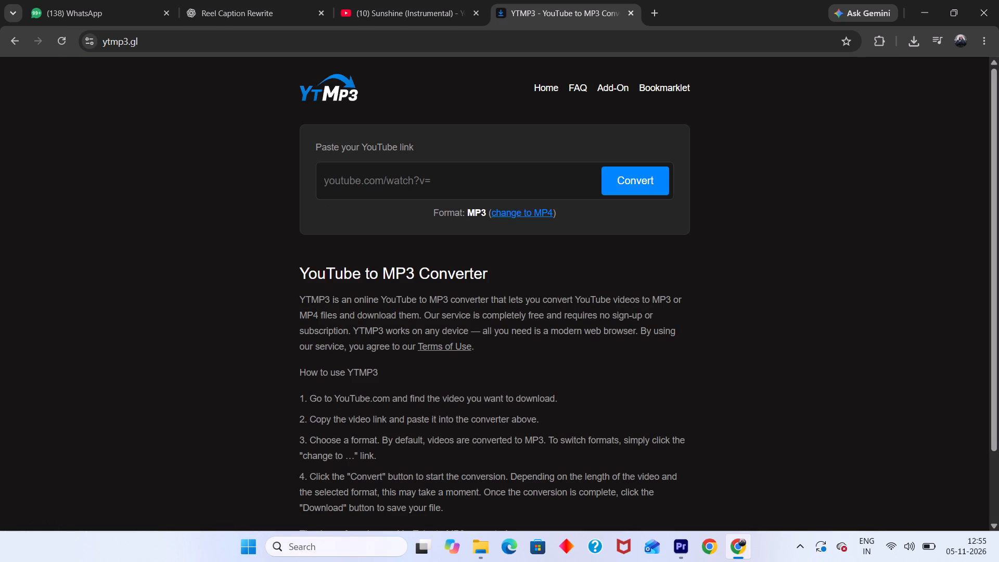
{"action": "key", "text": "ctrl+v"}
{"action": "left_click", "coordinate": [629, 172]}
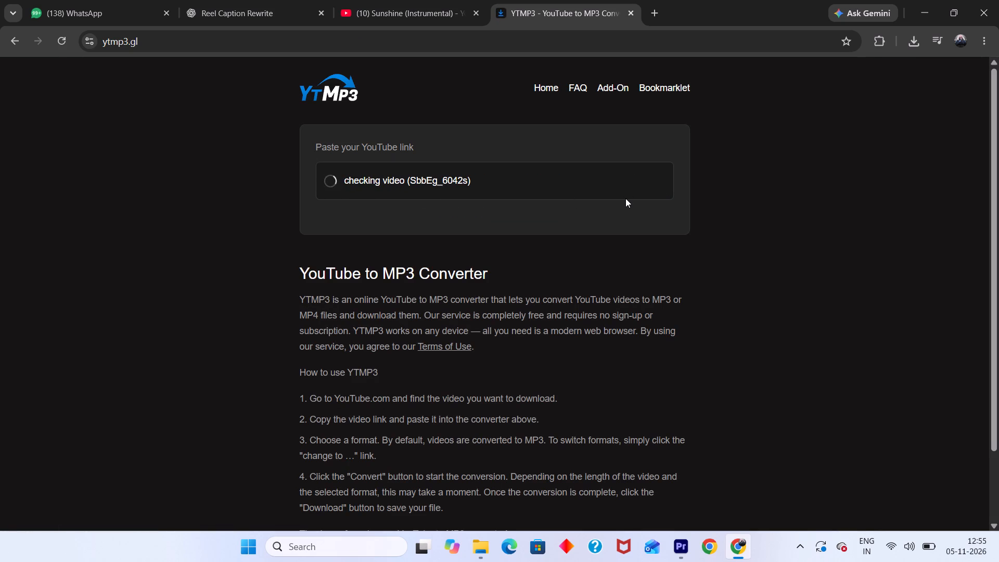
{"action": "scroll", "coordinate": [606, 329], "scroll_direction": "down", "scroll_amount": 3}
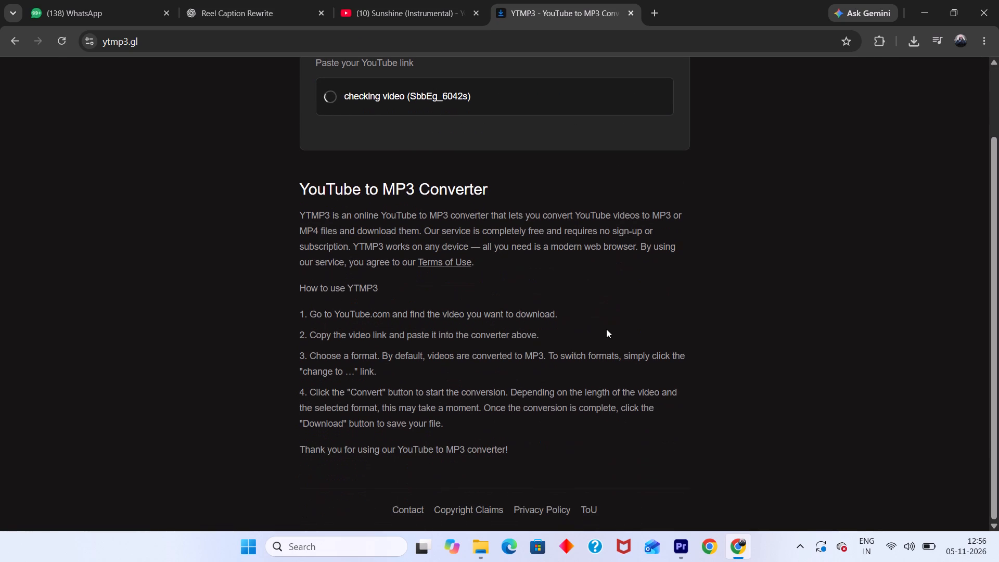
{"action": "scroll", "coordinate": [606, 329], "scroll_direction": "down", "scroll_amount": 4}
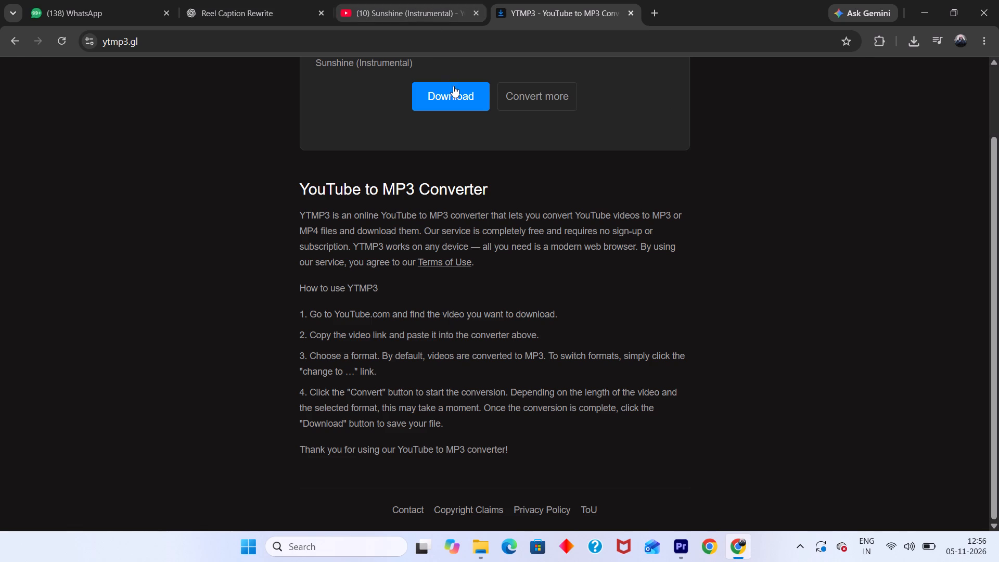
{"action": "left_click", "coordinate": [453, 86]}
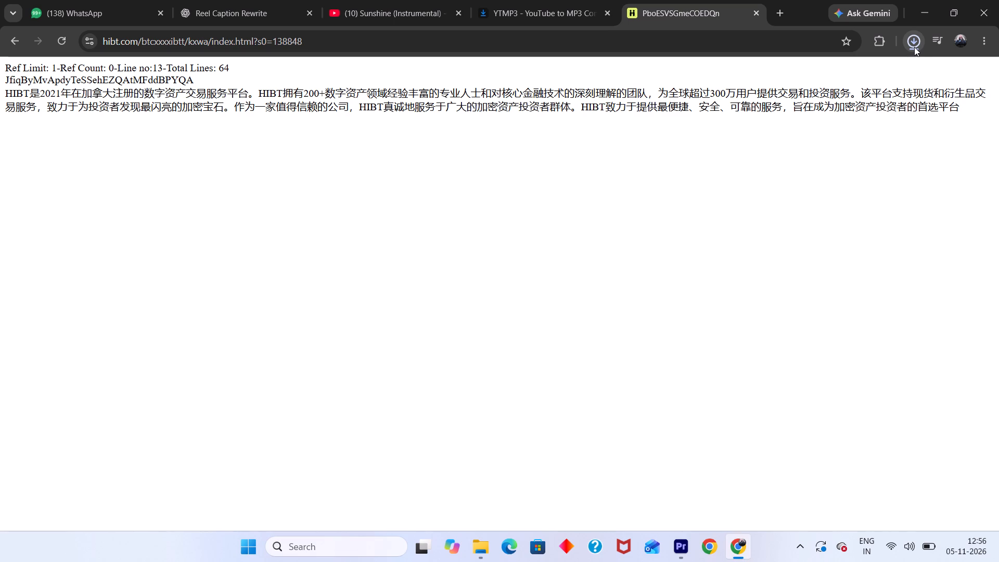
Locate the downloaded Sunshine (Instrumental) file in its folder and add it to track A3 of the Premiere sequence, right after the video clip.
{"action": "left_click", "coordinate": [914, 47]}
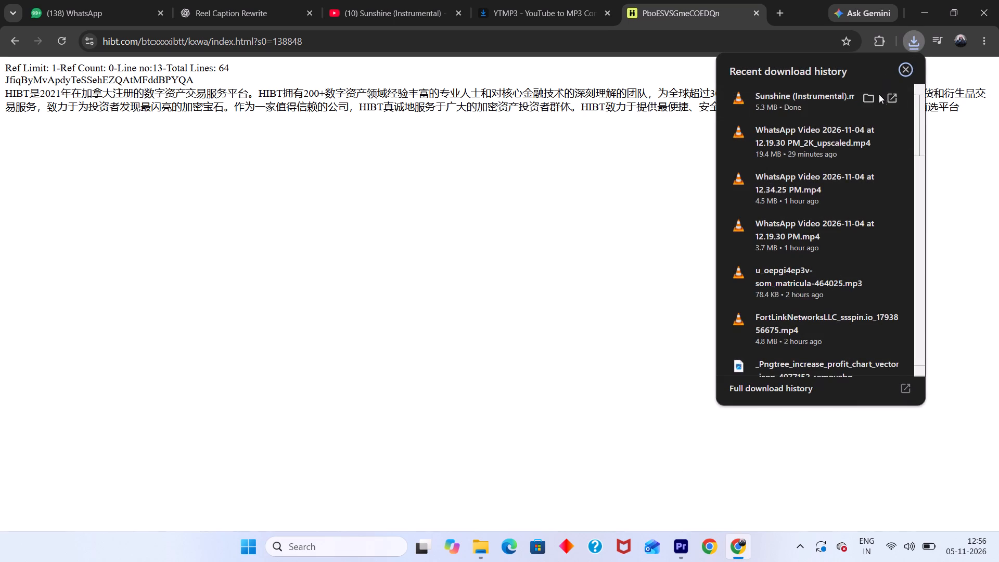
{"action": "left_click", "coordinate": [869, 97]}
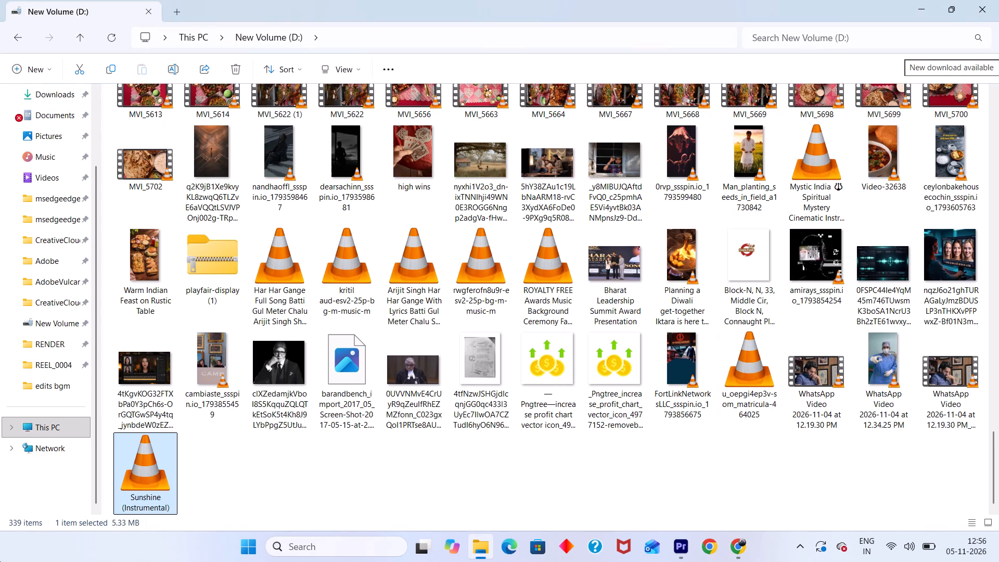
{"action": "left_click_drag", "start_coordinate": [157, 472], "coordinate": [714, 509]}
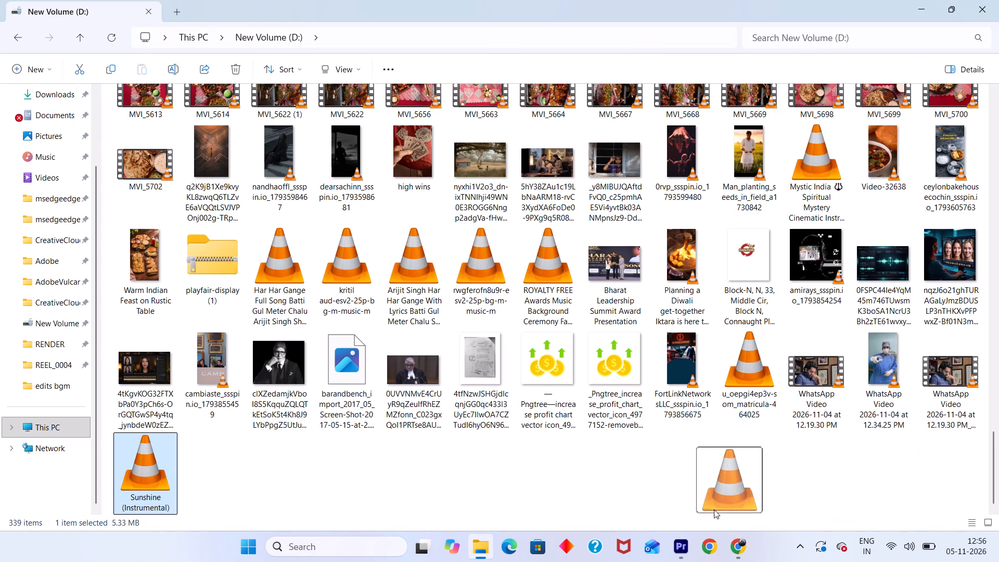
{"action": "left_click_drag", "start_coordinate": [714, 509], "coordinate": [446, 491]}
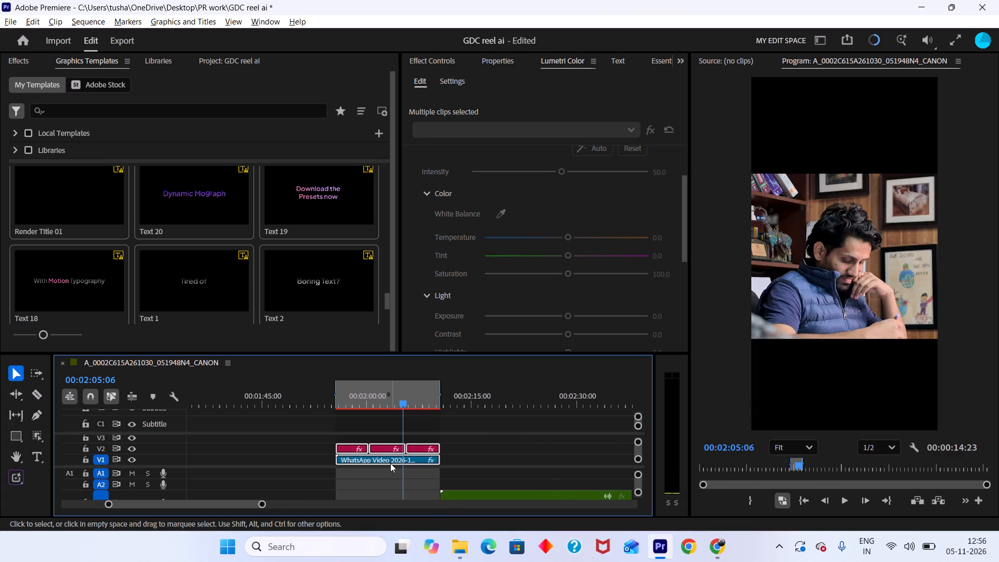
Maximise the timeline, audition the music on A3, and trim off its opening so the clip starts at about 00:02:32.
{"action": "key", "text": "grave"}
{"action": "left_click_drag", "start_coordinate": [445, 100], "coordinate": [493, 128]}
{"action": "key", "text": "space"}
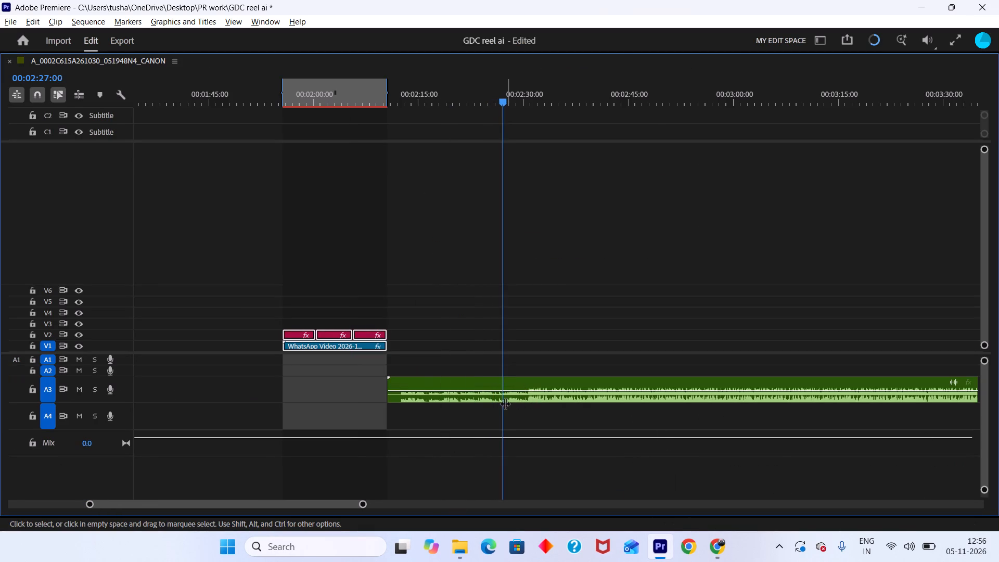
{"action": "left_click_drag", "start_coordinate": [391, 399], "coordinate": [460, 400]}
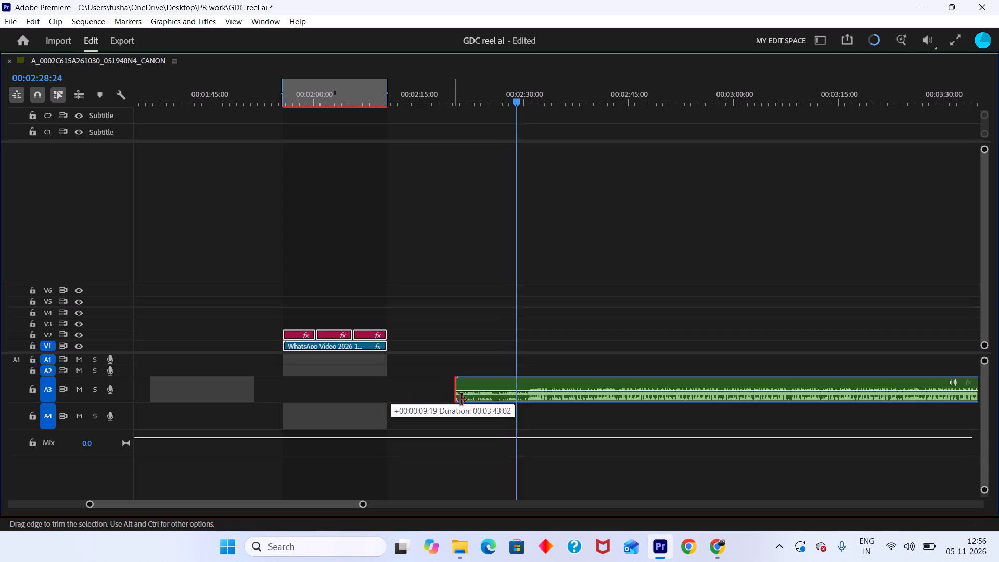
{"action": "left_click_drag", "start_coordinate": [460, 400], "coordinate": [501, 401]}
{"action": "scroll", "coordinate": [567, 400], "scroll_direction": "up", "scroll_amount": 6, "text": "alt"}
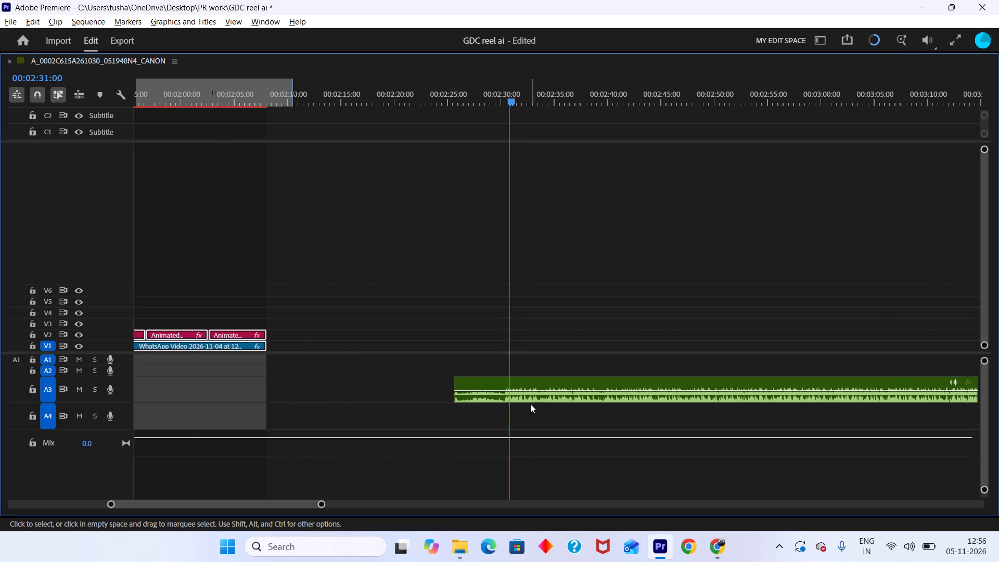
{"action": "scroll", "coordinate": [530, 404], "scroll_direction": "up", "scroll_amount": 2, "text": "alt"}
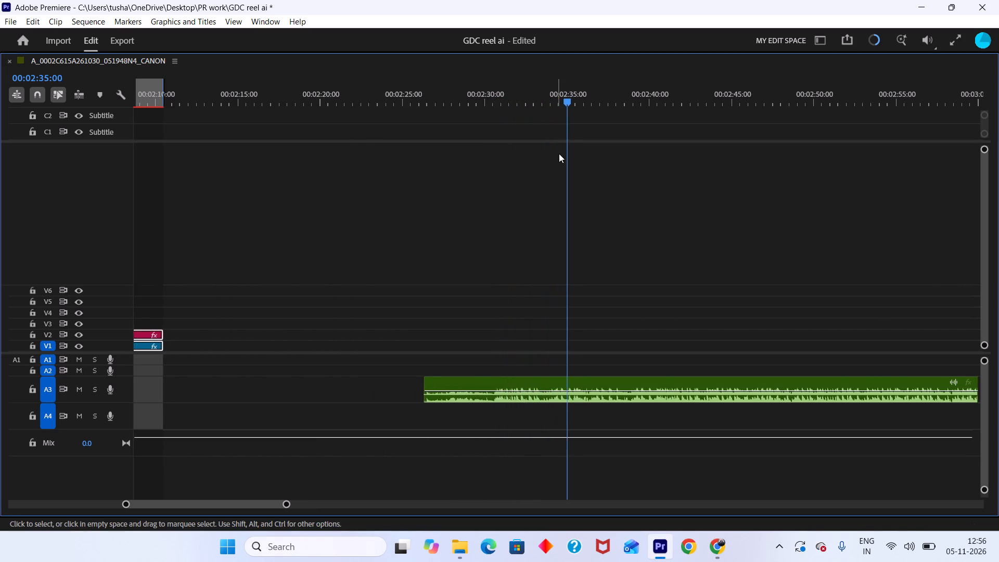
{"action": "left_click_drag", "start_coordinate": [560, 92], "coordinate": [513, 139]}
{"action": "key", "text": "space"}
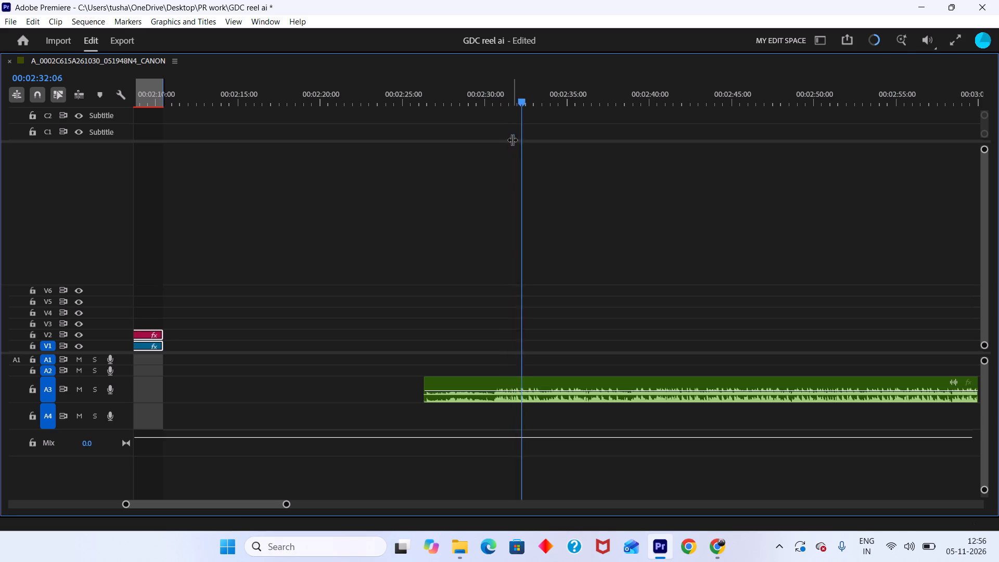
{"action": "key", "text": "space"}
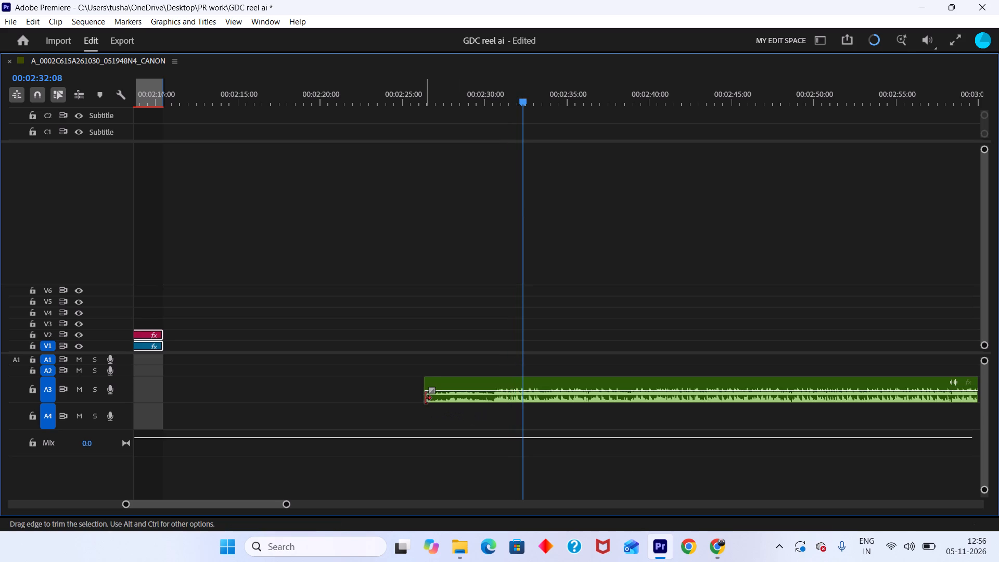
{"action": "left_click_drag", "start_coordinate": [425, 398], "coordinate": [517, 407]}
{"action": "key", "text": "space"}
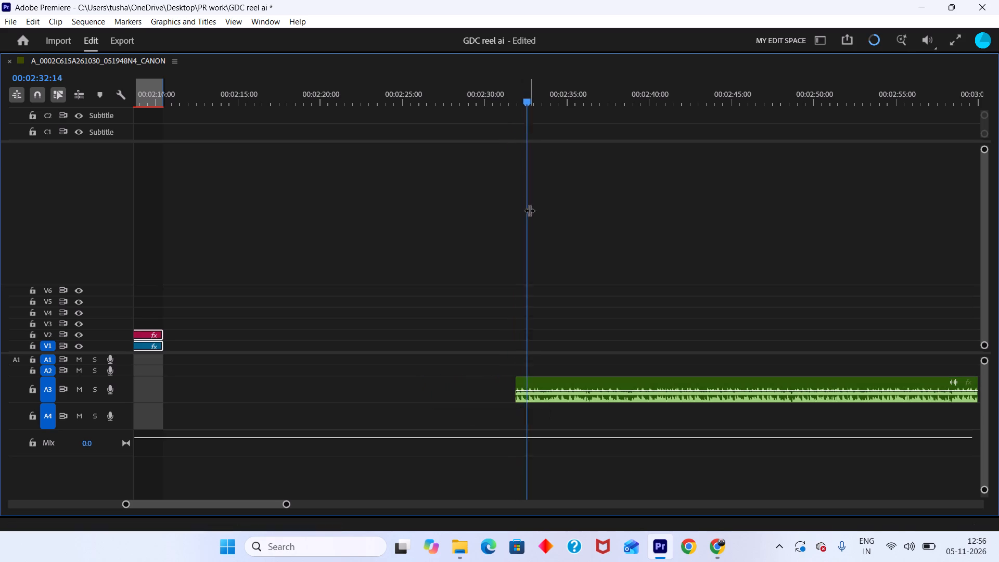
{"action": "left_click_drag", "start_coordinate": [537, 85], "coordinate": [516, 85]}
{"action": "key", "text": "space"}
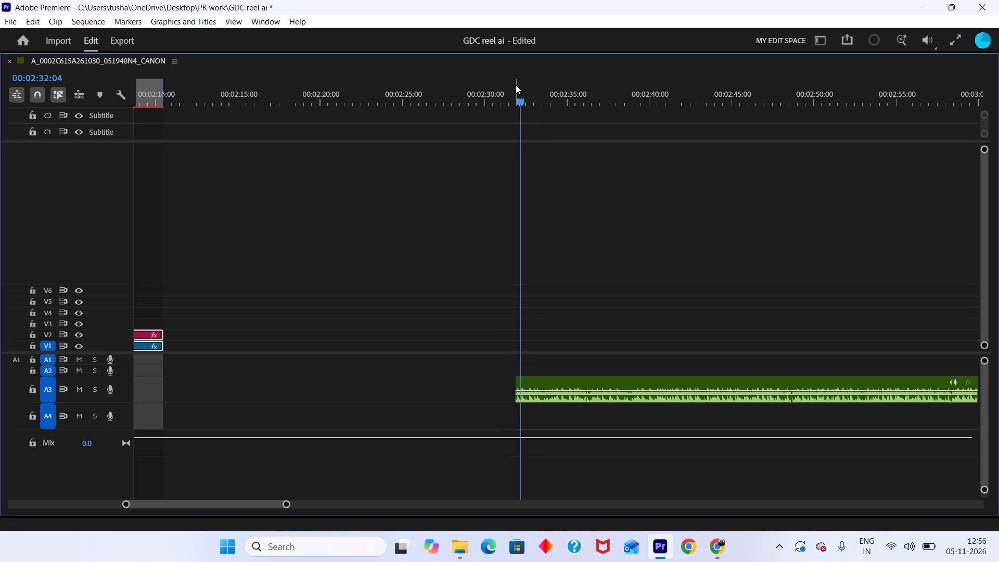
{"action": "key", "text": "space"}
Move the trimmed music clip to track A1, aligning its start with the beginning of the WhatsApp video clip.
{"action": "left_click_drag", "start_coordinate": [598, 385], "coordinate": [185, 396]}
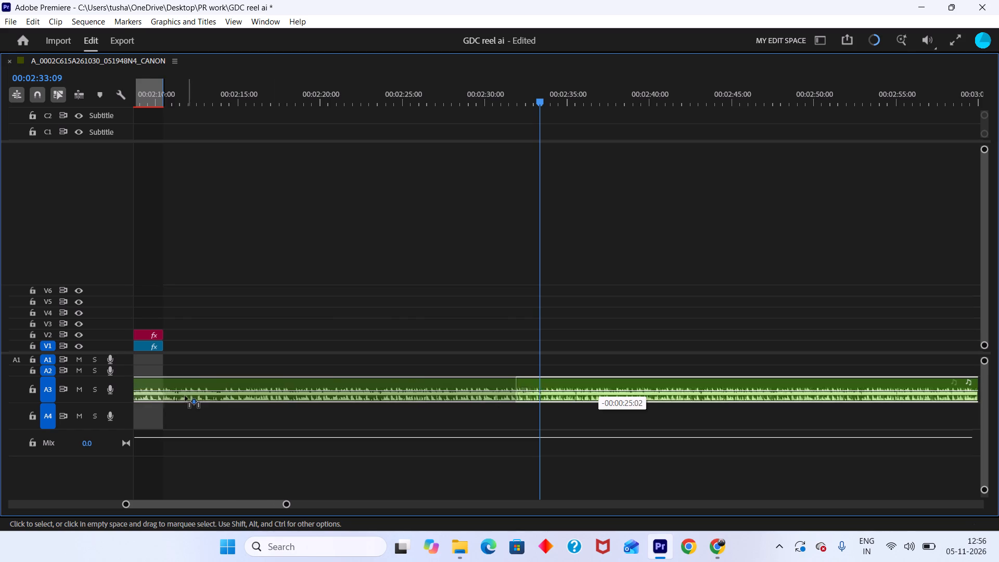
{"action": "left_click_drag", "start_coordinate": [185, 396], "coordinate": [161, 375]}
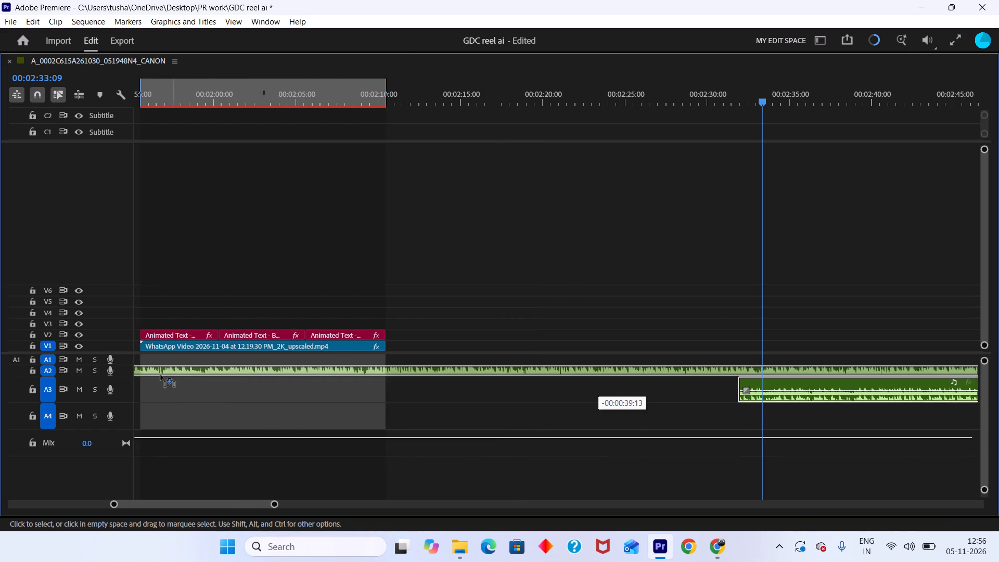
{"action": "left_click_drag", "start_coordinate": [161, 375], "coordinate": [231, 355]}
{"action": "scroll", "coordinate": [342, 359], "scroll_direction": "down", "scroll_amount": 8, "text": "alt"}
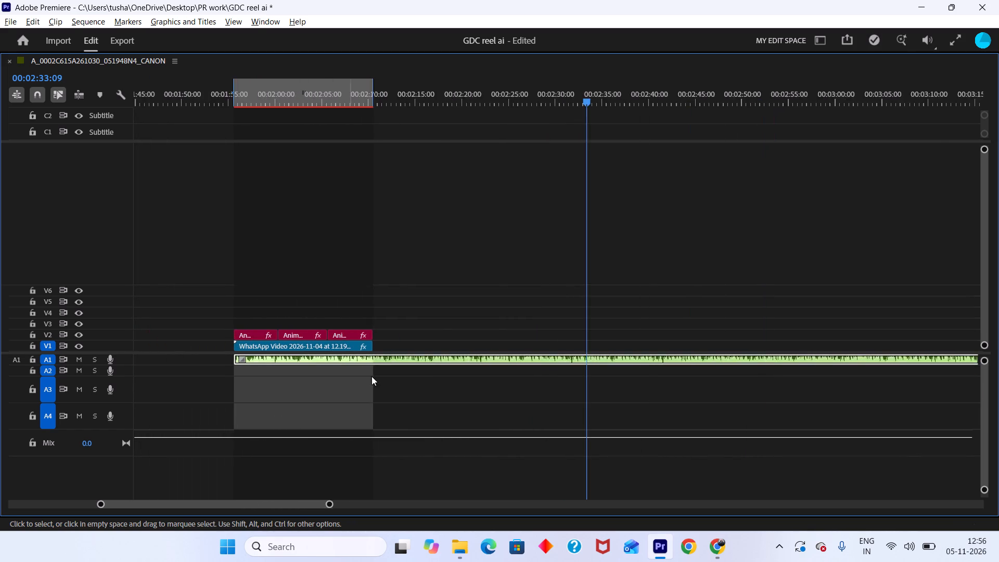
{"action": "scroll", "coordinate": [372, 376], "scroll_direction": "down", "scroll_amount": 2, "text": "alt"}
{"action": "scroll", "coordinate": [589, 368], "scroll_direction": "down", "scroll_amount": 10, "text": "alt"}
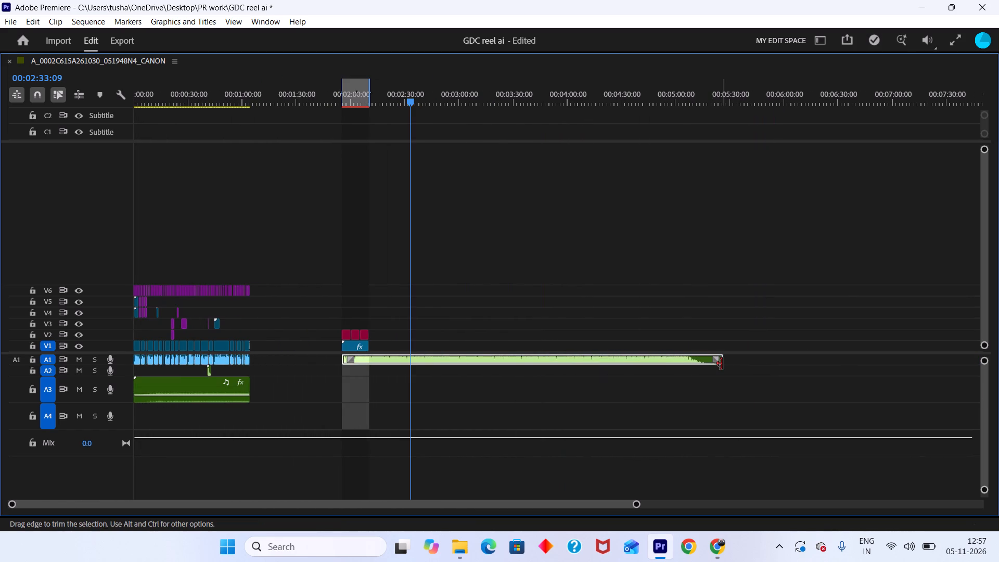
Trim the end of the A1 music clip to the end of the WhatsApp video, restore the panel layout, and play the reel through.
{"action": "left_click_drag", "start_coordinate": [722, 364], "coordinate": [368, 366]}
{"action": "left_click_drag", "start_coordinate": [383, 96], "coordinate": [343, 96]}
{"action": "key", "text": "grave"}
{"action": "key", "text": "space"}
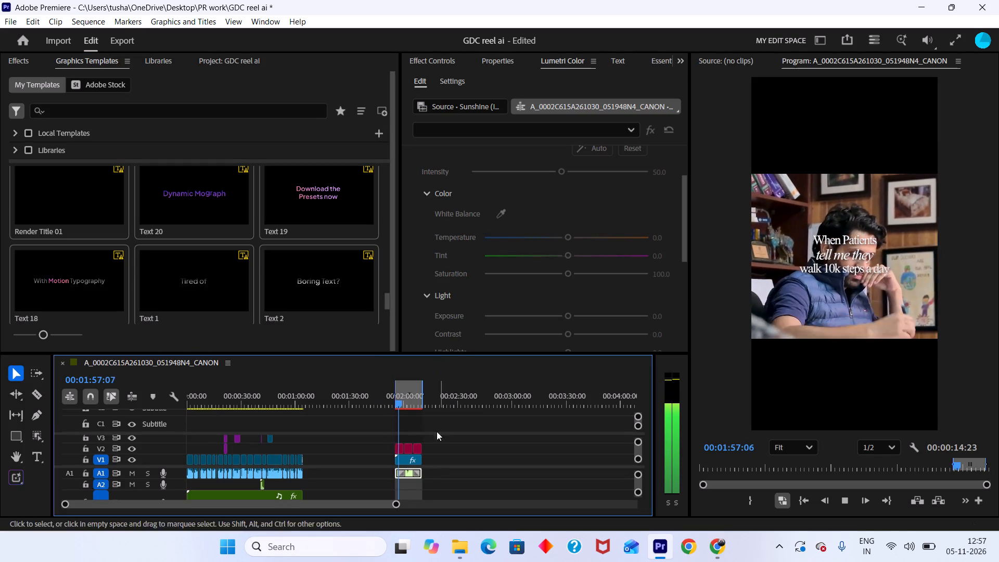
{"action": "scroll", "coordinate": [417, 461], "scroll_direction": "up", "scroll_amount": 9, "text": "alt"}
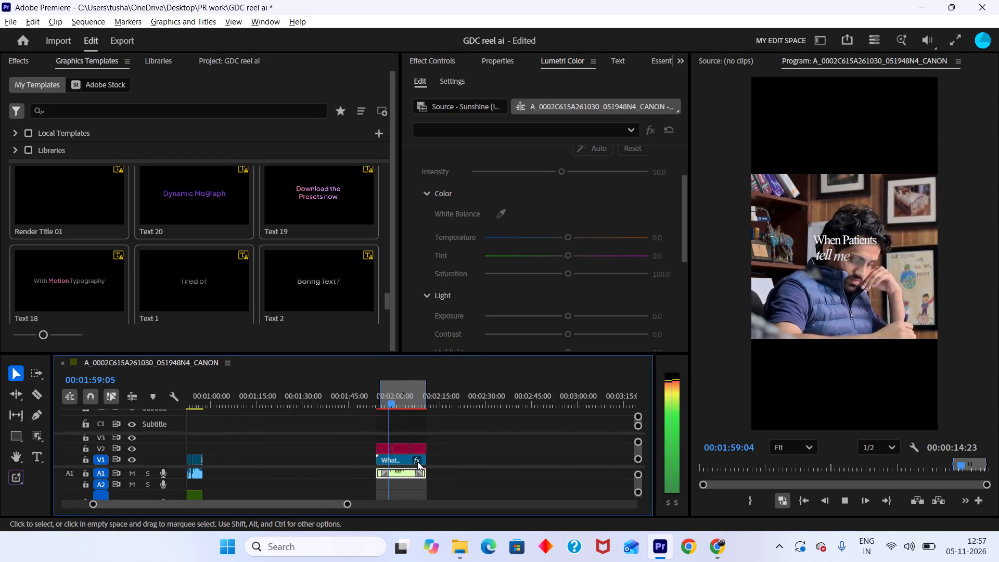
{"action": "scroll", "coordinate": [417, 462], "scroll_direction": "up", "scroll_amount": 4, "text": "alt"}
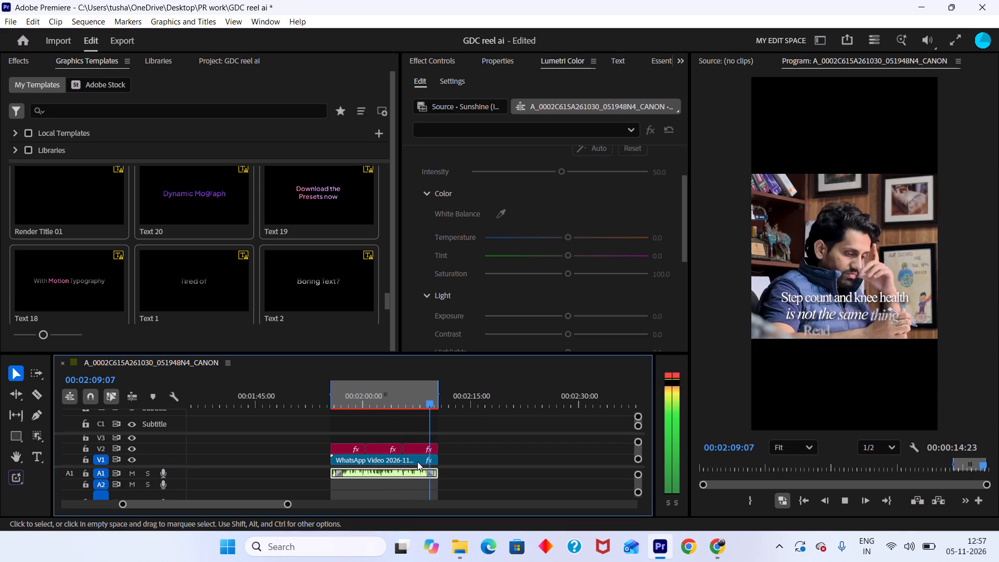
Save the GDC reel ai project with the finished captions, video and music in place.
{"action": "key", "text": "ctrl+s"}
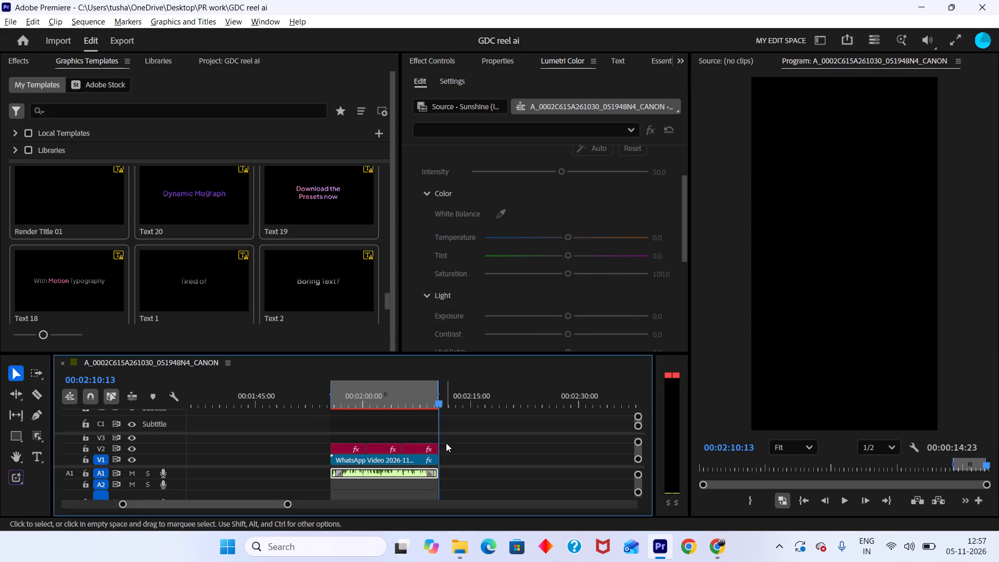
{"action": "scroll", "coordinate": [446, 443], "scroll_direction": "up", "scroll_amount": 7, "text": "alt"}
{"action": "scroll", "coordinate": [425, 493], "scroll_direction": "up", "scroll_amount": 5, "text": "alt"}
{"action": "scroll", "coordinate": [425, 493], "scroll_direction": "up", "scroll_amount": 9}
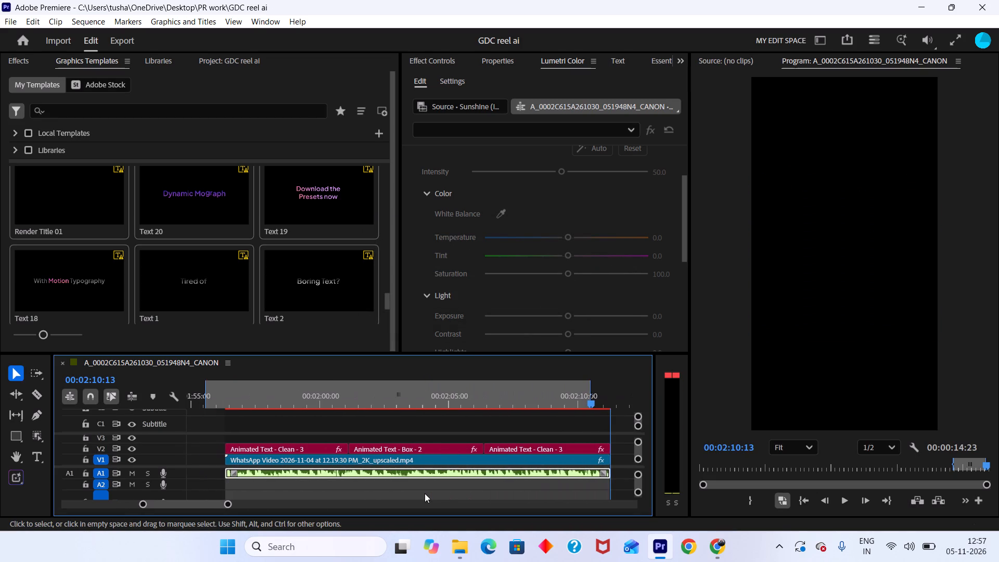
{"action": "key", "text": "ctrl+s"}
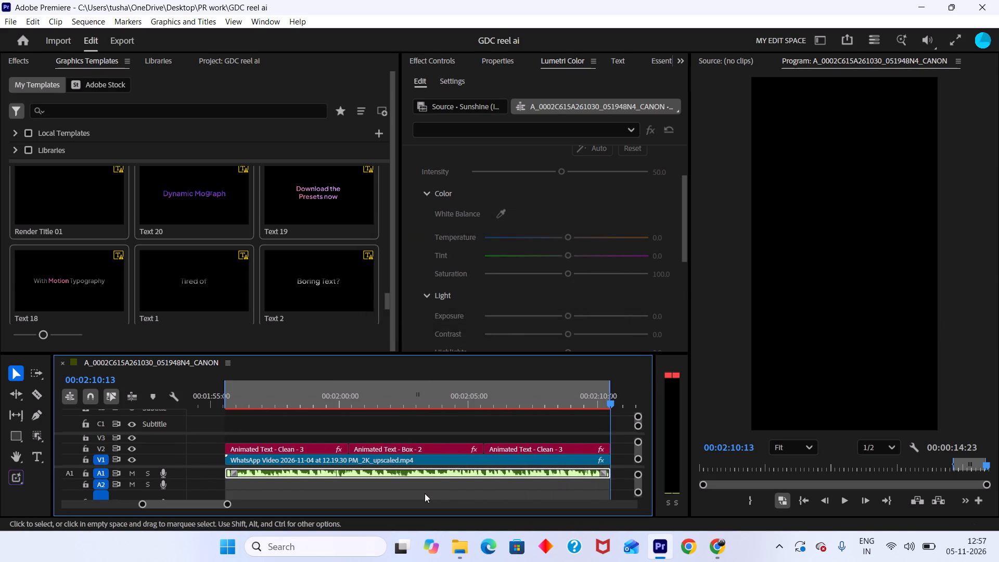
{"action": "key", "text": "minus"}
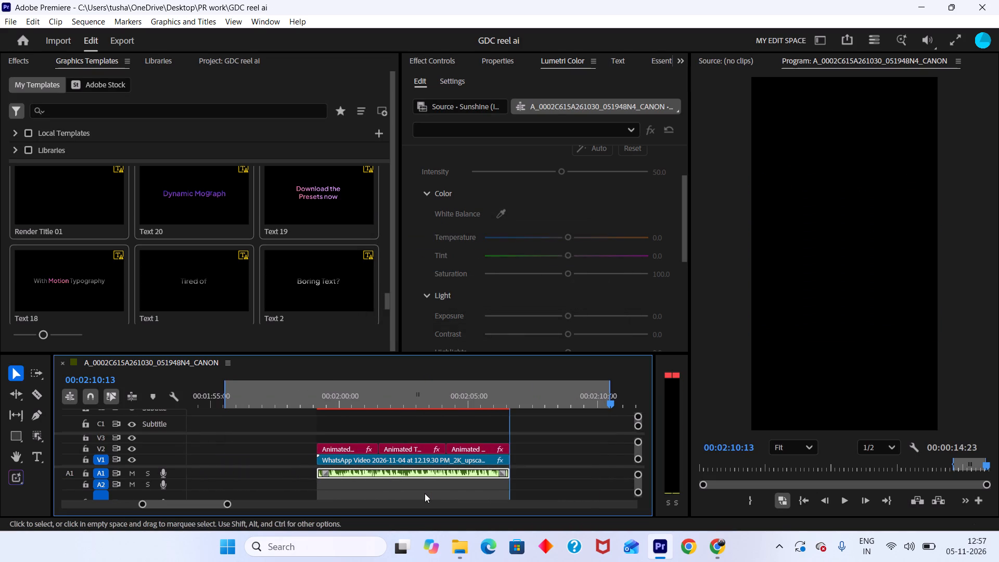
{"action": "key", "text": "ctrl+s"}
Bring up the export settings for the marked reel range, match the H.264 video settings to the source, and review the bitrate settings.
{"action": "key", "text": "ctrl+m"}
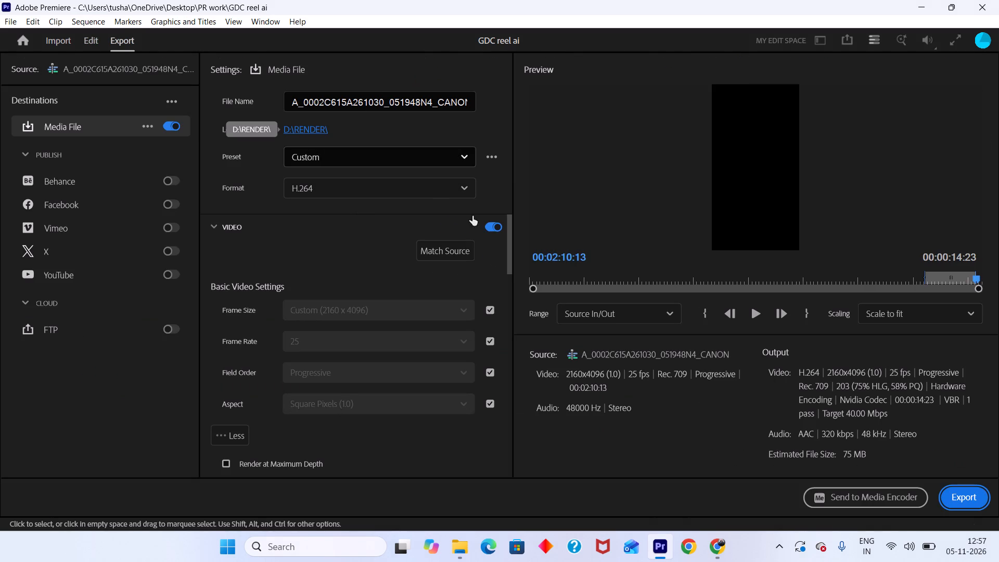
{"action": "left_click", "coordinate": [452, 249]}
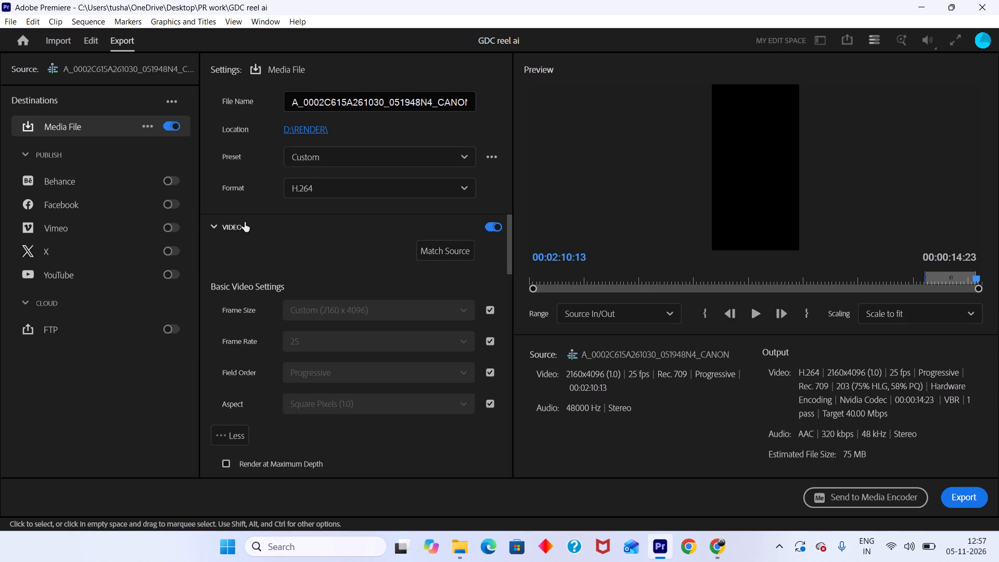
{"action": "left_click", "coordinate": [512, 264]}
{"action": "left_click_drag", "start_coordinate": [508, 259], "coordinate": [506, 420]}
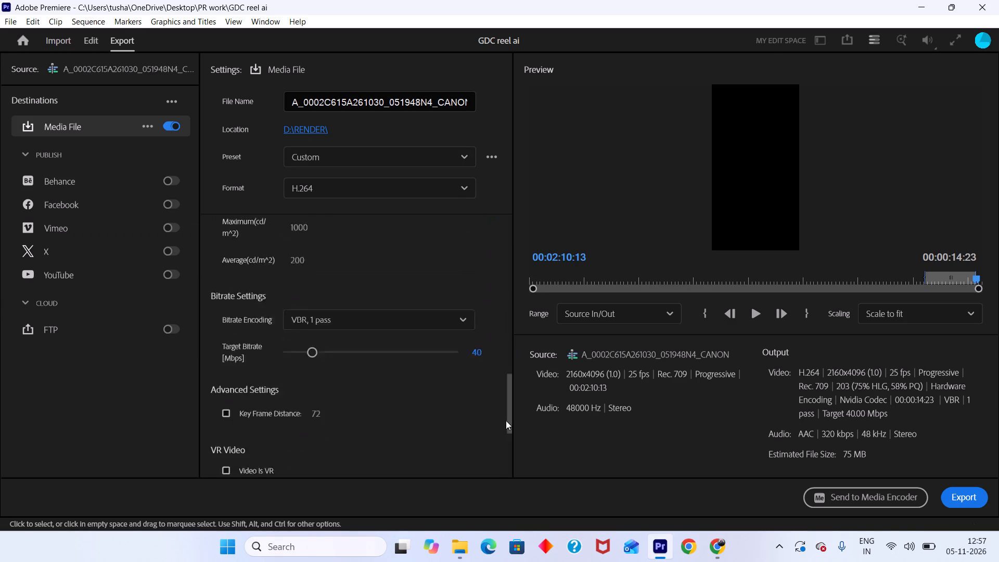
{"action": "left_click_drag", "start_coordinate": [506, 420], "coordinate": [496, 228]}
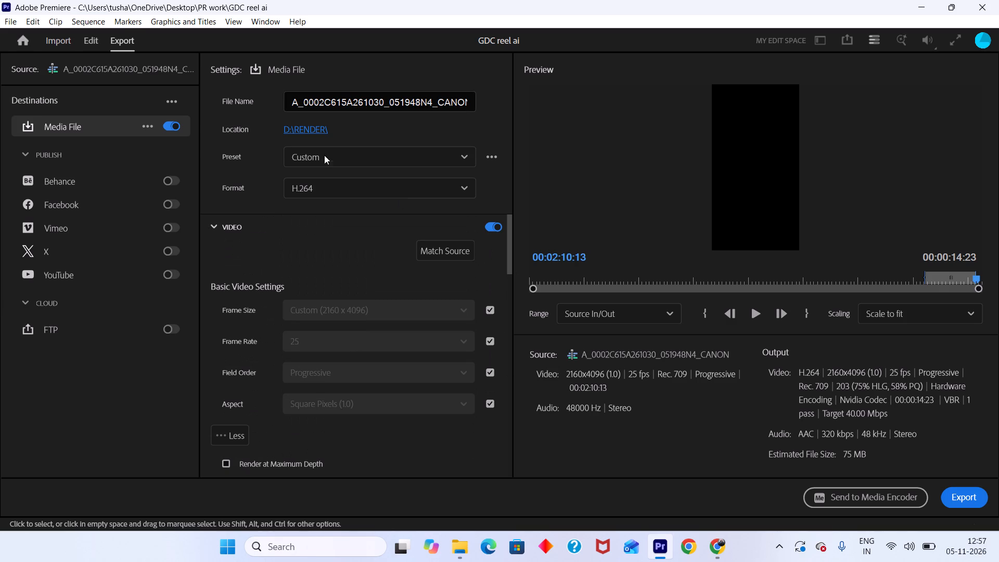
Open the file name and save location choice for the exported reel.
{"action": "left_click", "coordinate": [315, 134]}
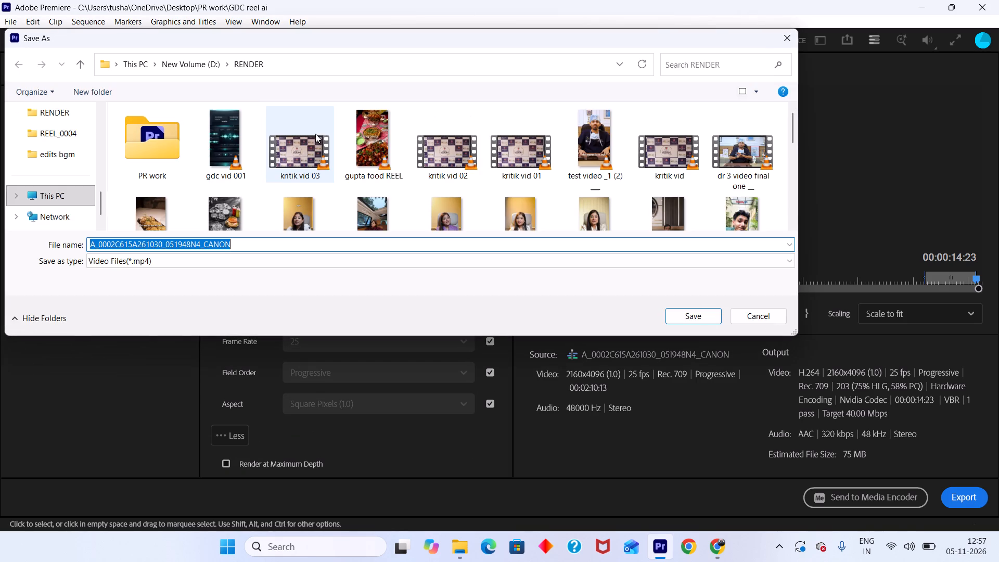
Name the export file "dr caption reel" and save its destination in the RENDER folder.
{"action": "type", "text": "dr"}
{"action": "key", "text": "space"}
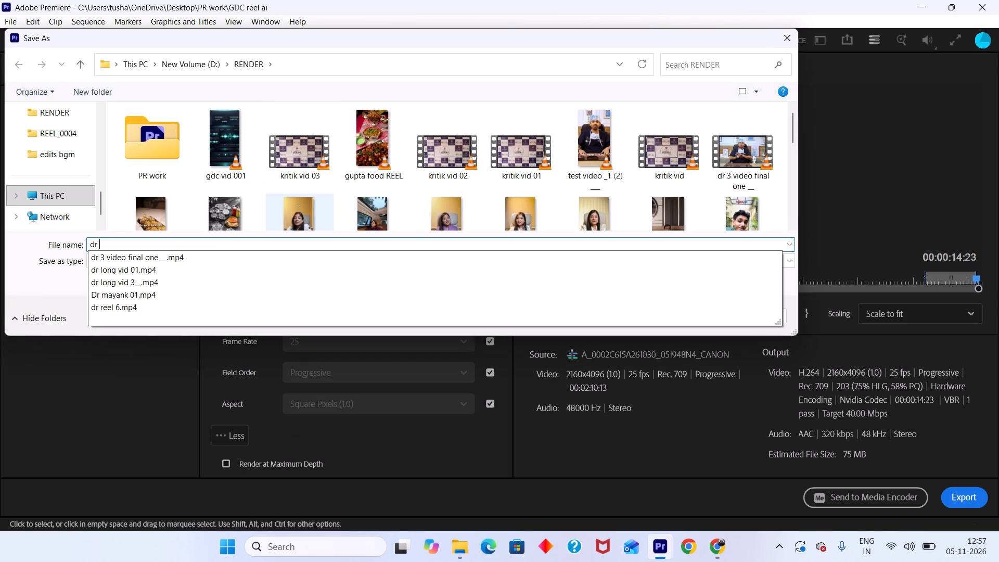
{"action": "type", "text": "caption reel"}
{"action": "key", "text": "space"}
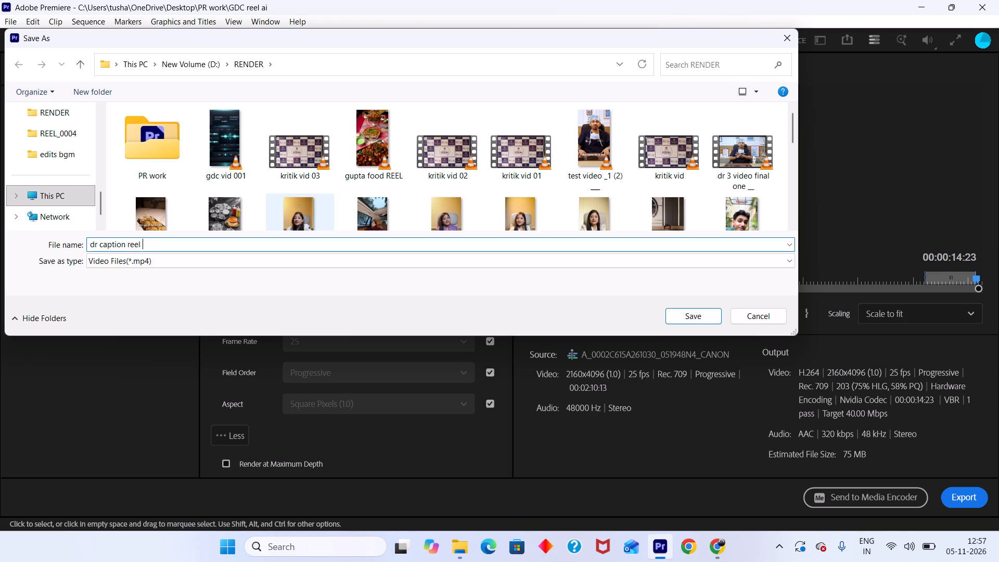
{"action": "key", "text": "Return"}
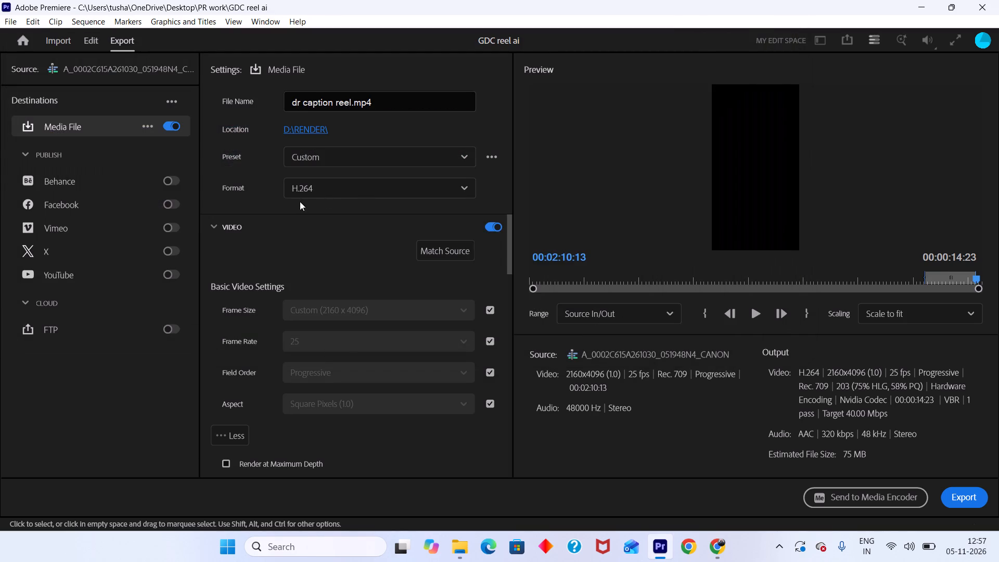
Start exporting the reel with the current export settings.
{"action": "left_click", "coordinate": [962, 498]}
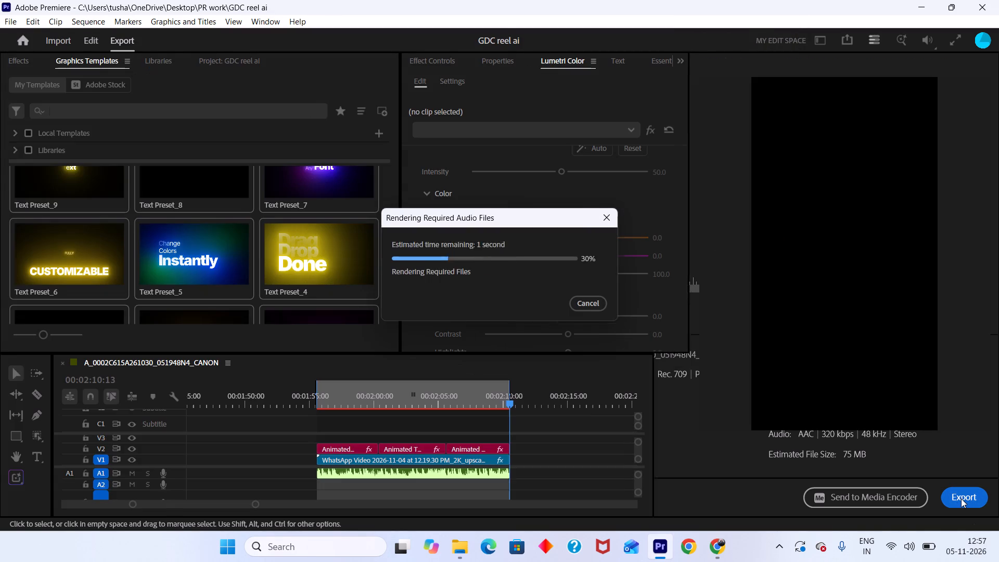
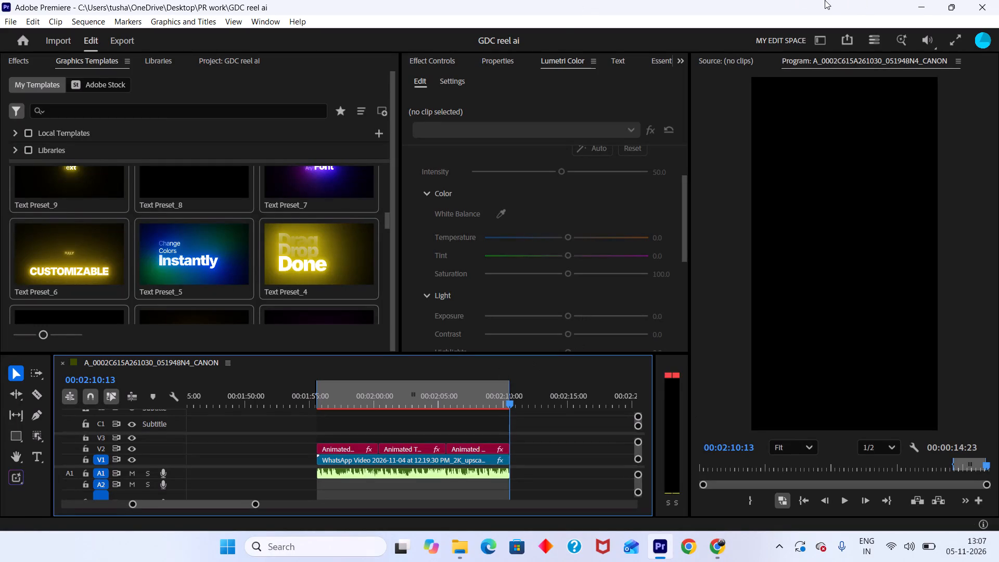
Minimise the Adobe Premiere window.
{"action": "left_click_drag", "start_coordinate": [677, 281], "coordinate": [595, 354]}
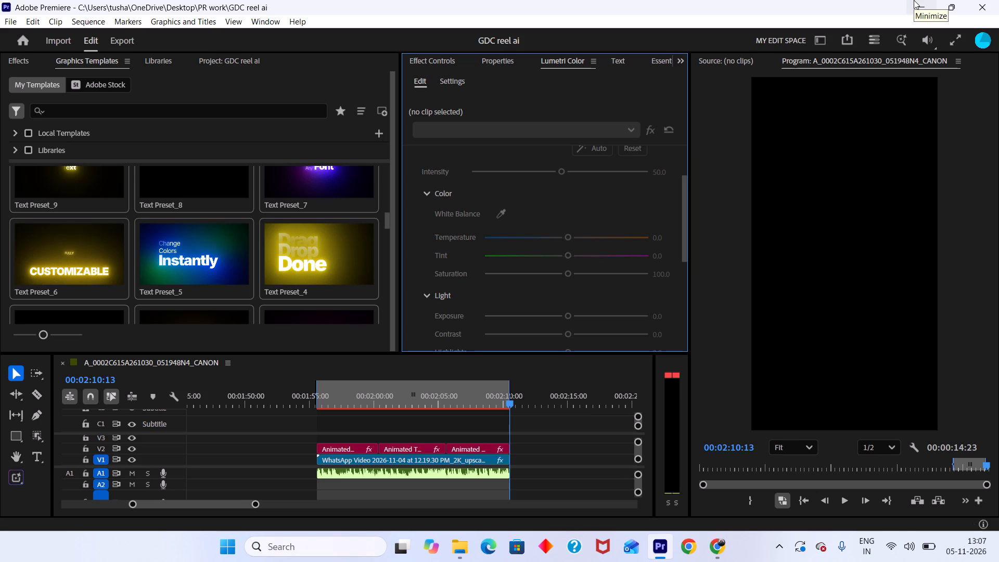
{"action": "left_click", "coordinate": [921, 3]}
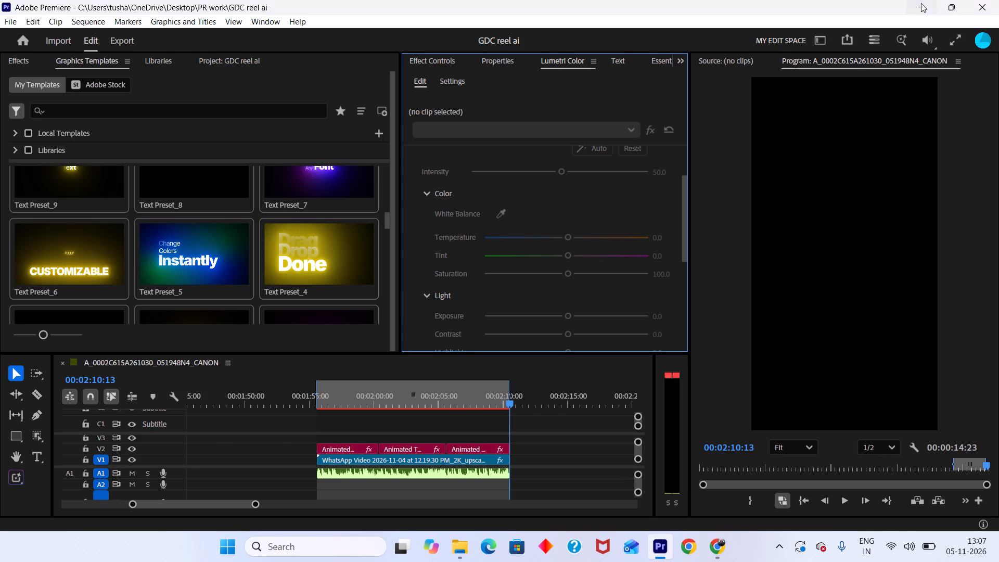
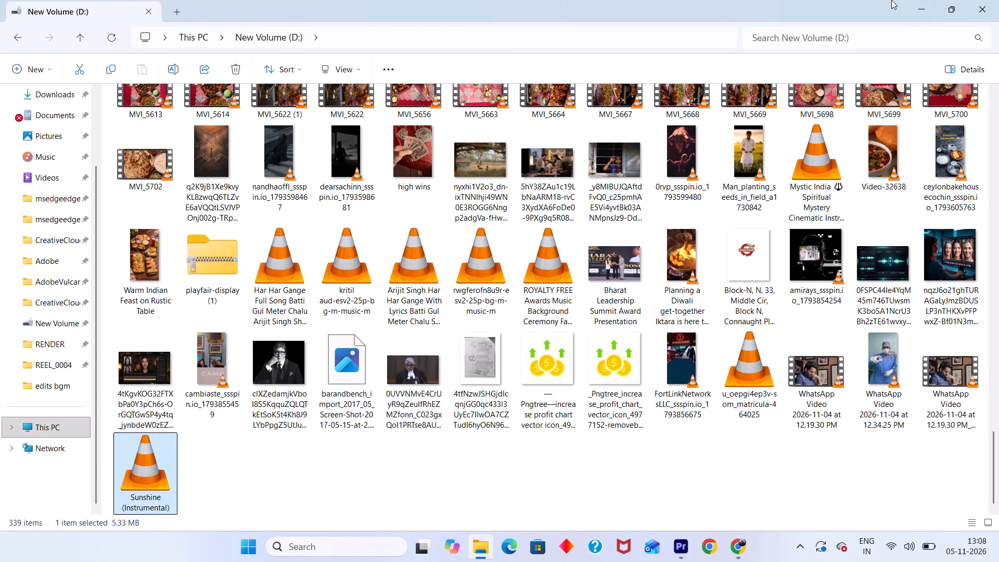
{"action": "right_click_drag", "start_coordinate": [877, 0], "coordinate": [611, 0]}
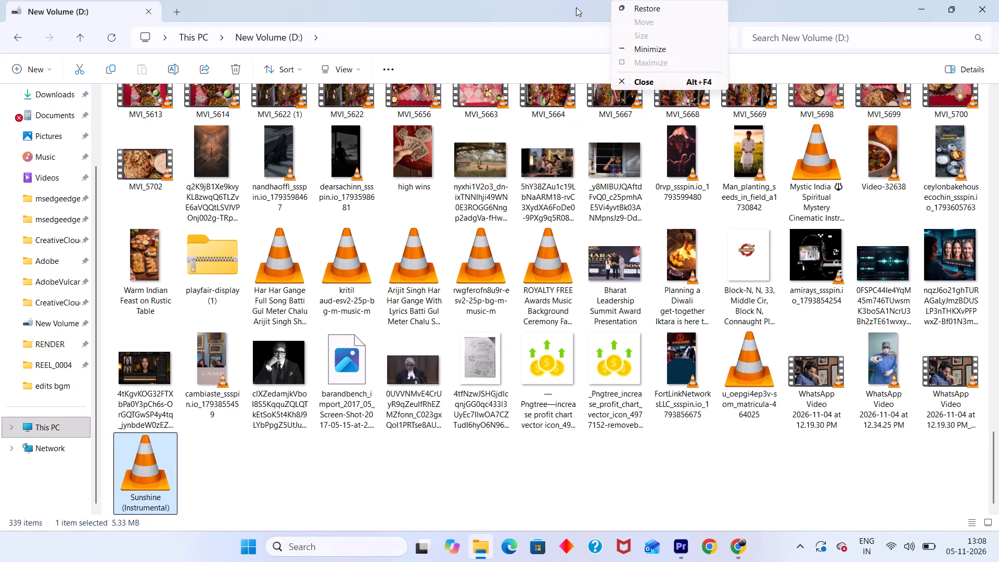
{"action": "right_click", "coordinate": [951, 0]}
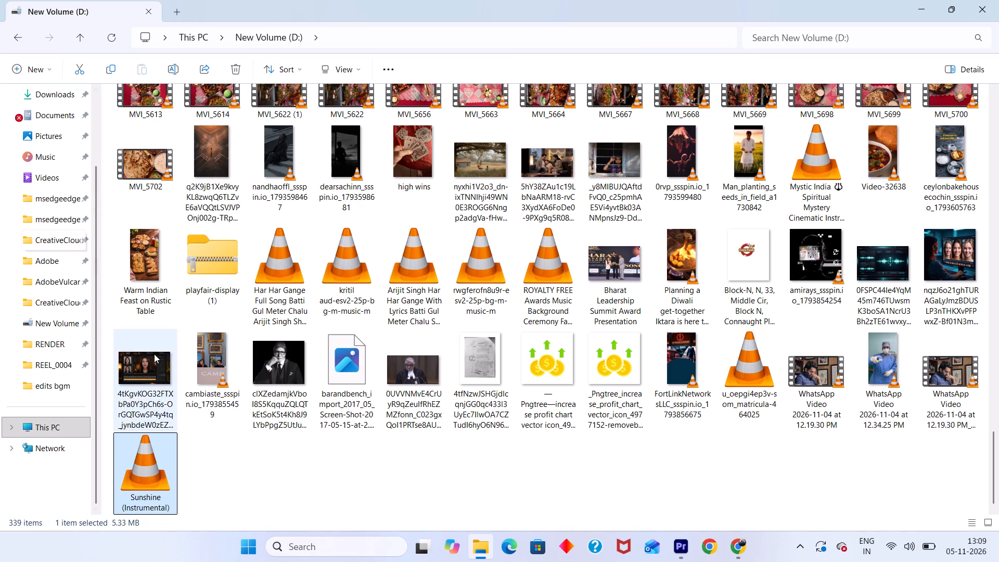
Open the exported dr caption reel video from the RENDER folder for playback.
{"action": "left_click", "coordinate": [52, 349]}
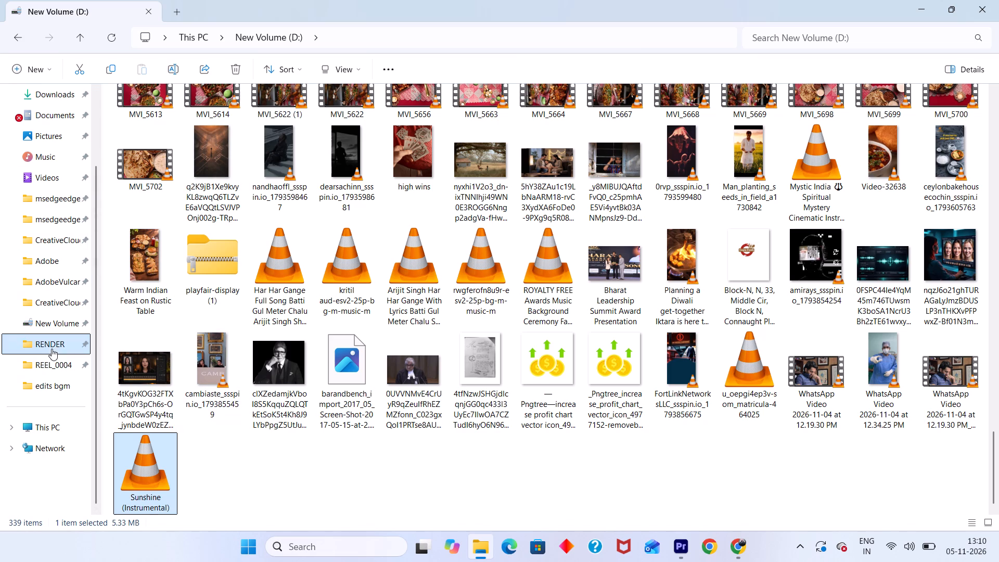
{"action": "double_click", "coordinate": [288, 174]}
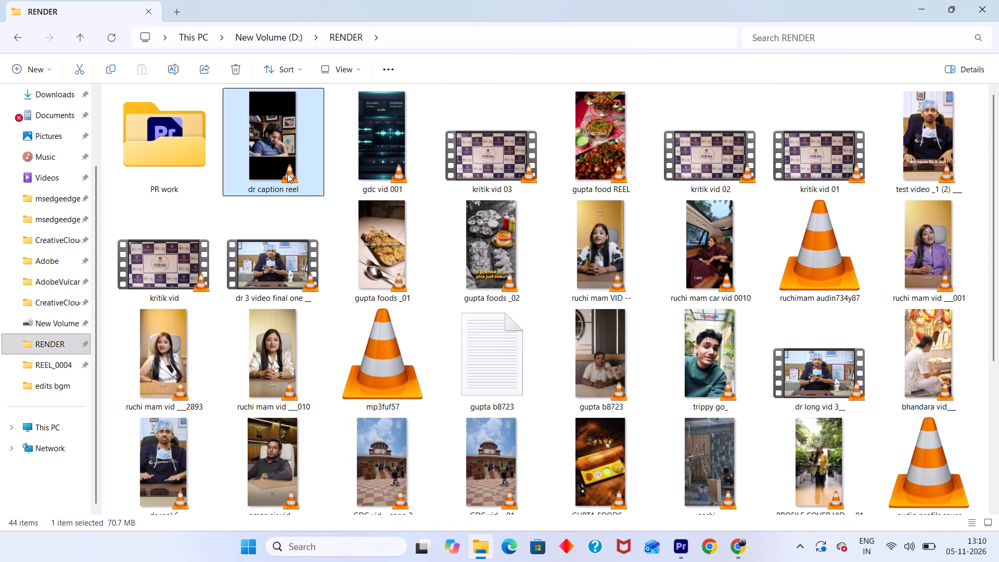
Review the exported reel full screen, replay its ending from 00:10, and close the video player.
{"action": "double_click", "coordinate": [403, 366]}
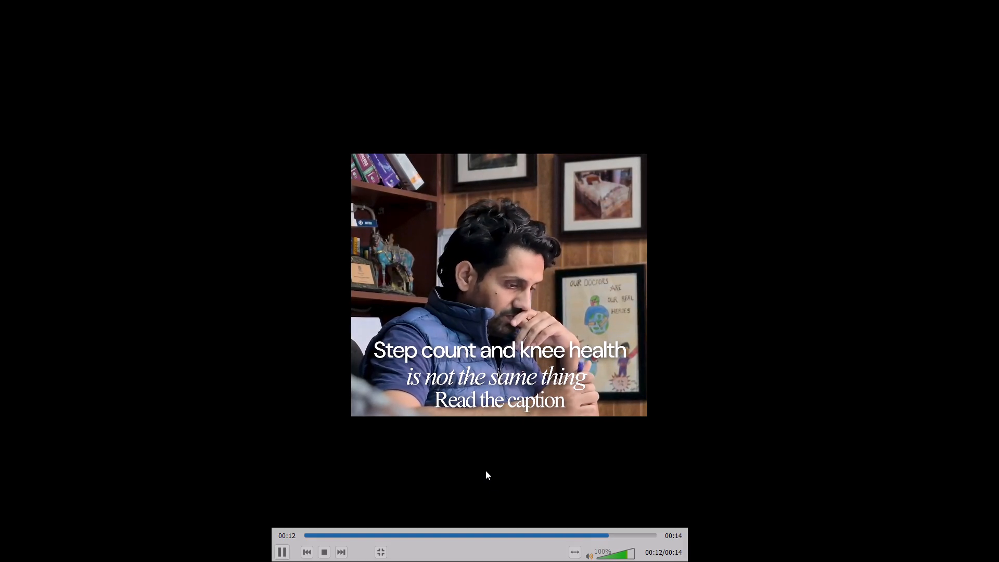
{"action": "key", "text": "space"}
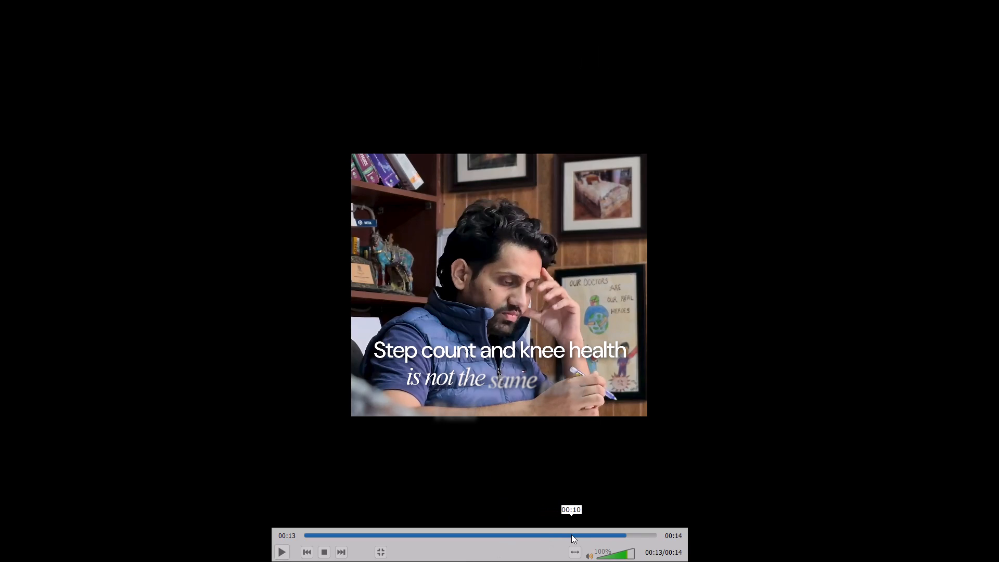
{"action": "left_click", "coordinate": [571, 534]}
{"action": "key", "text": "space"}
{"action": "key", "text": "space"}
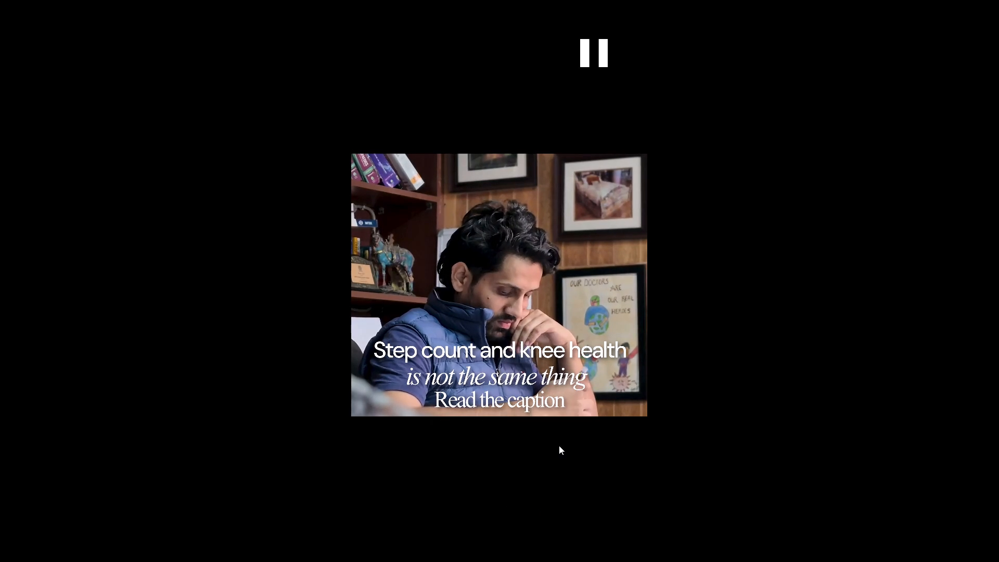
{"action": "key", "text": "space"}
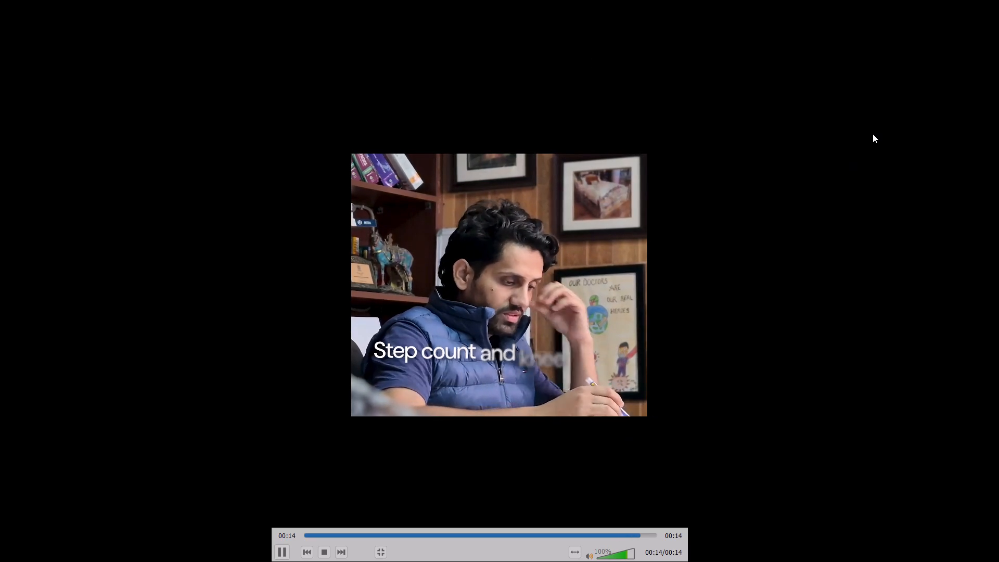
{"action": "double_click", "coordinate": [873, 134]}
{"action": "left_click", "coordinate": [998, 0]}
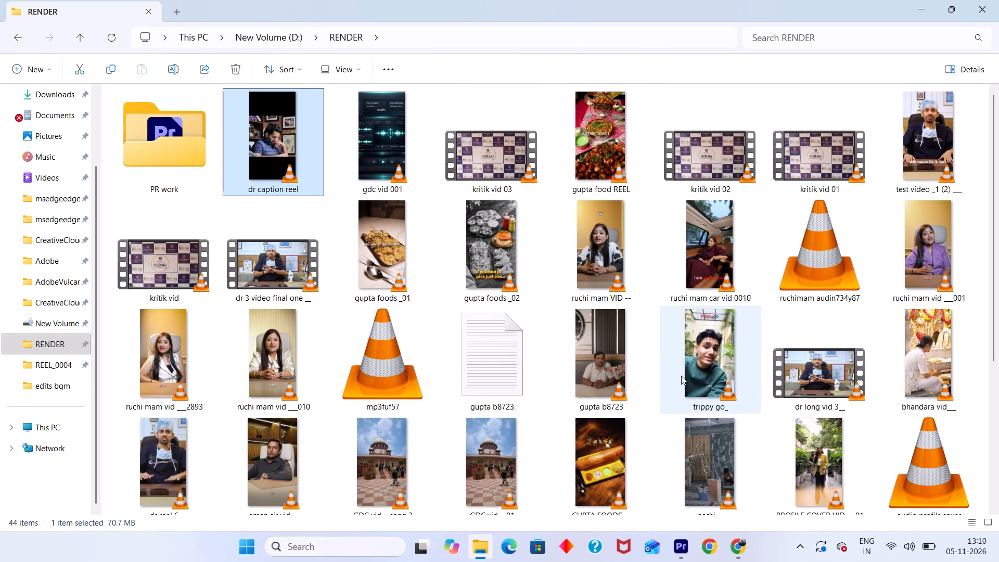
Switch to Chrome and bring up the open YTMP3 converter page.
{"action": "left_click", "coordinate": [739, 543]}
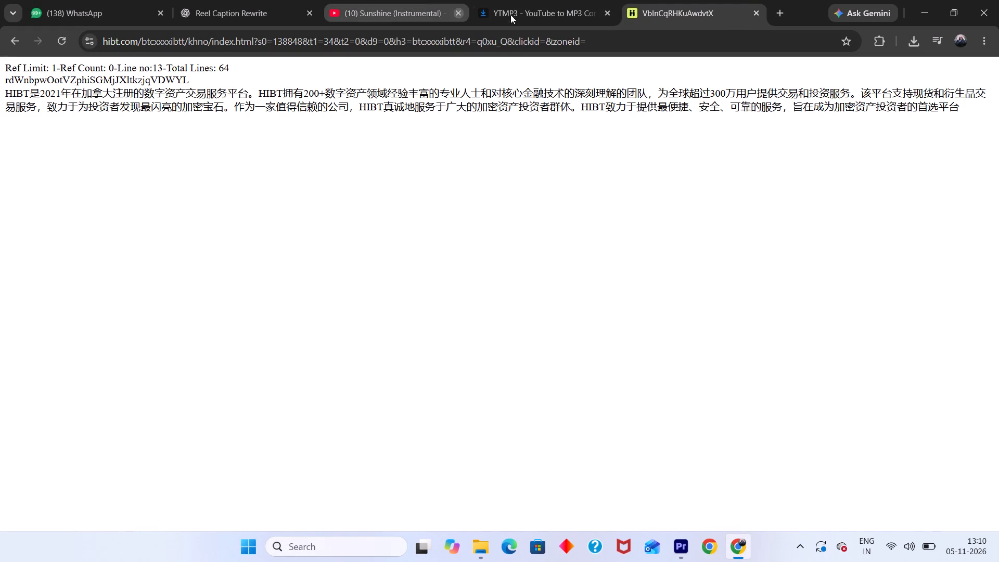
{"action": "left_click", "coordinate": [535, 12]}
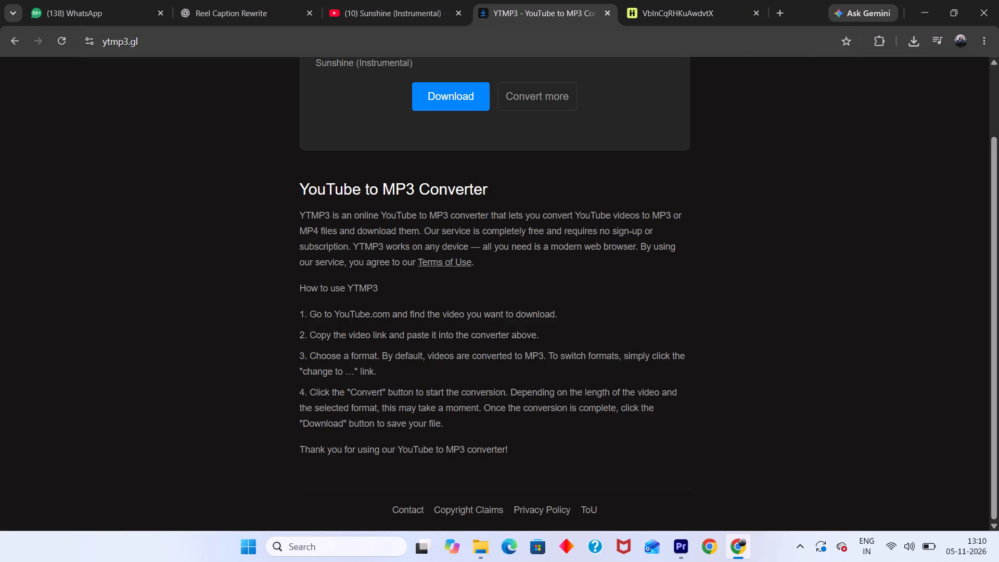